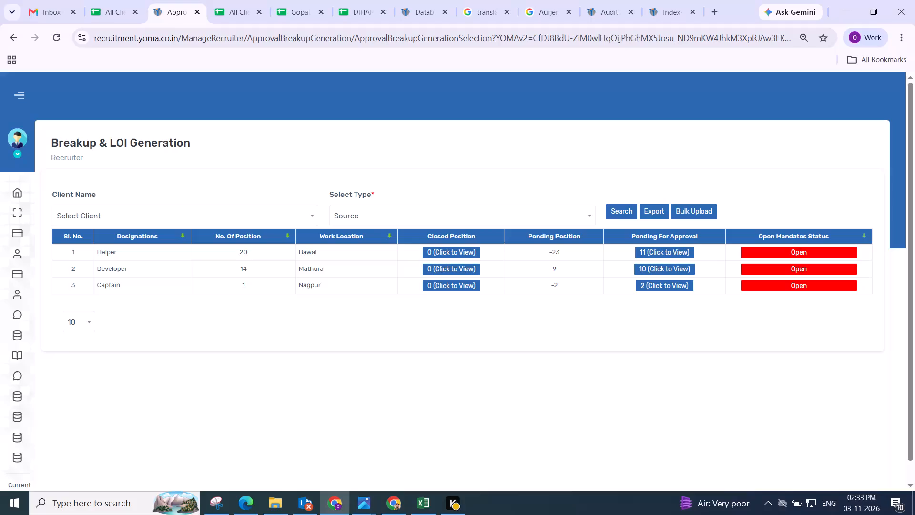
In the DIHARI (Responses) spreadsheet, copy the Designation cells of rows 281 to 288 on the Form Responses 3 sheet.
left_click(107, 2)
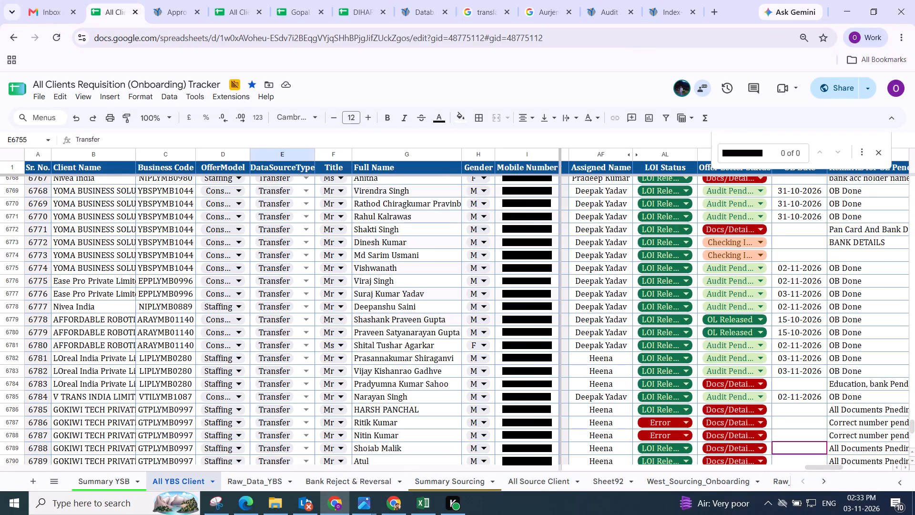
left_click(347, 13)
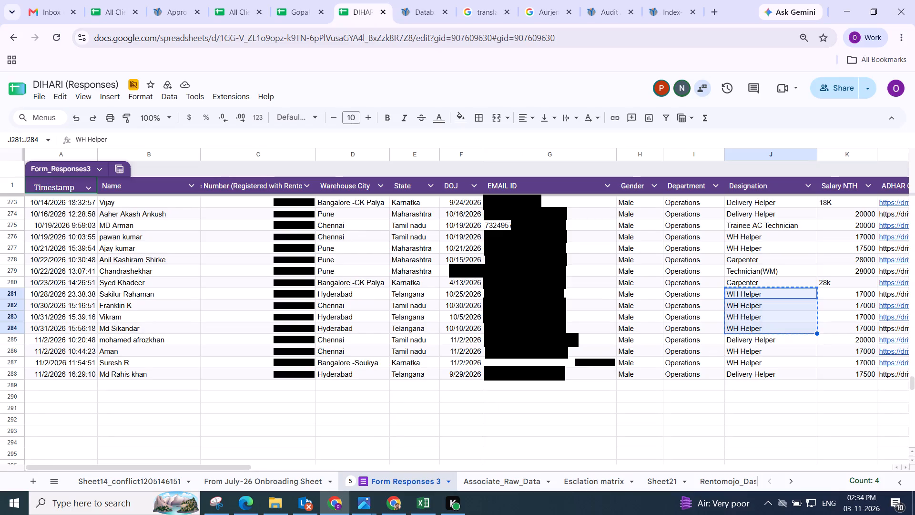
scroll(728, 310, "left", 1)
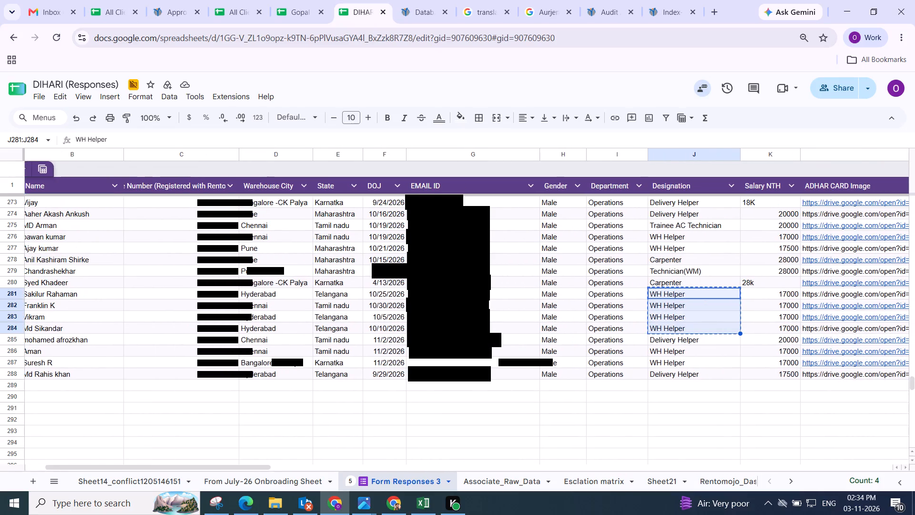
key("shift+Down")
key("shift+Down")
key("shift+Up")
key("shift+Up")
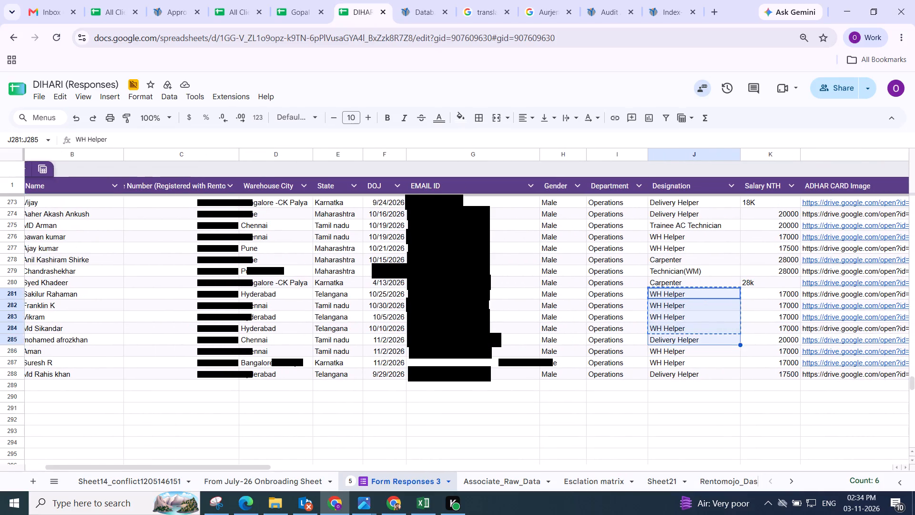
key("shift+Down")
key("shift+Down")
key("shift+Down")
key("shift+Down")
key("shift+Down")
key("shift+Up")
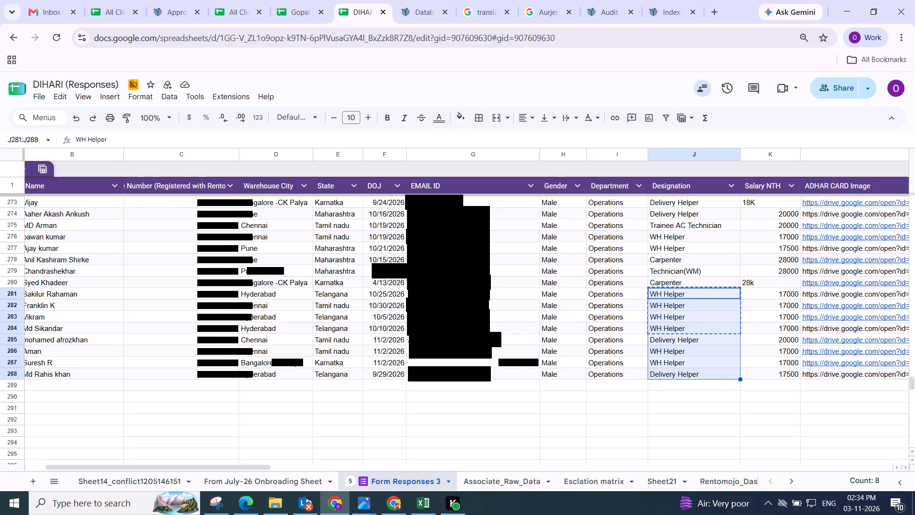
key("ctrl+c")
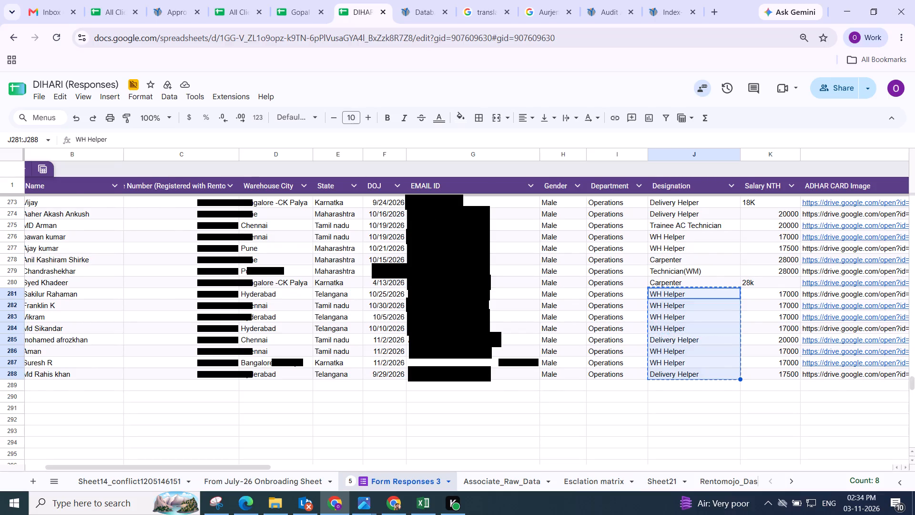
Paste the copied designations as values only into the Role column of the Associate_Raw_Data sheet, starting at row 346.
key("ctrl+shift+Page_Down")
key("Left")
key("Right")
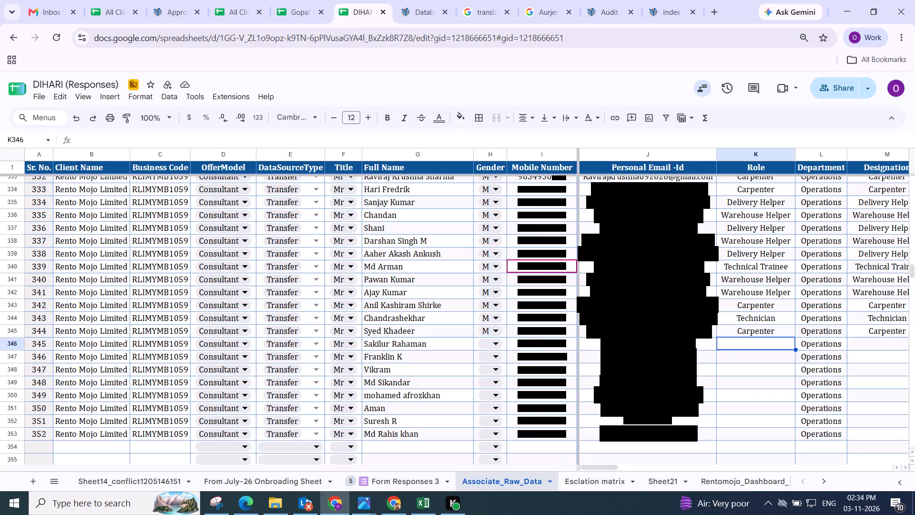
key("ctrl+shift+v")
key("Right")
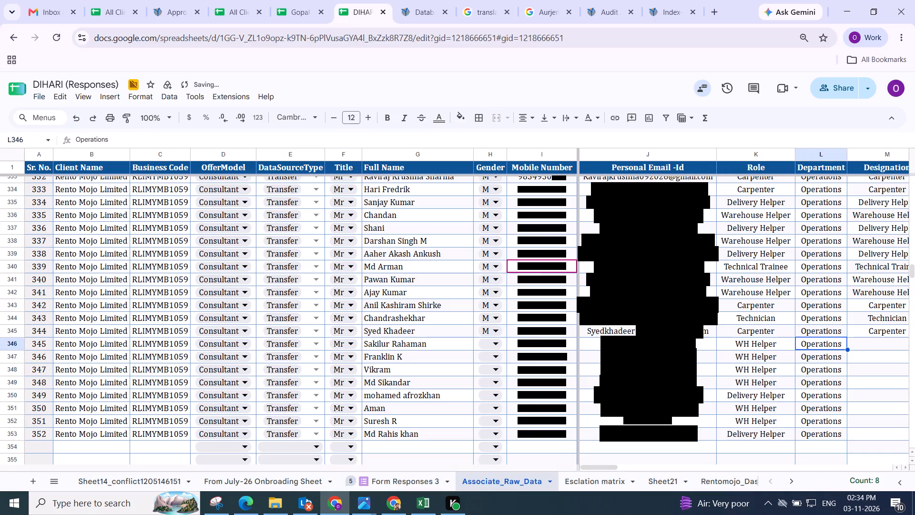
Copy the Warehouse Helper designation from row 342 into the Designation cells of rows 346 to 348.
key("Right")
key("Left")
key("Left")
key("Right")
key("Right")
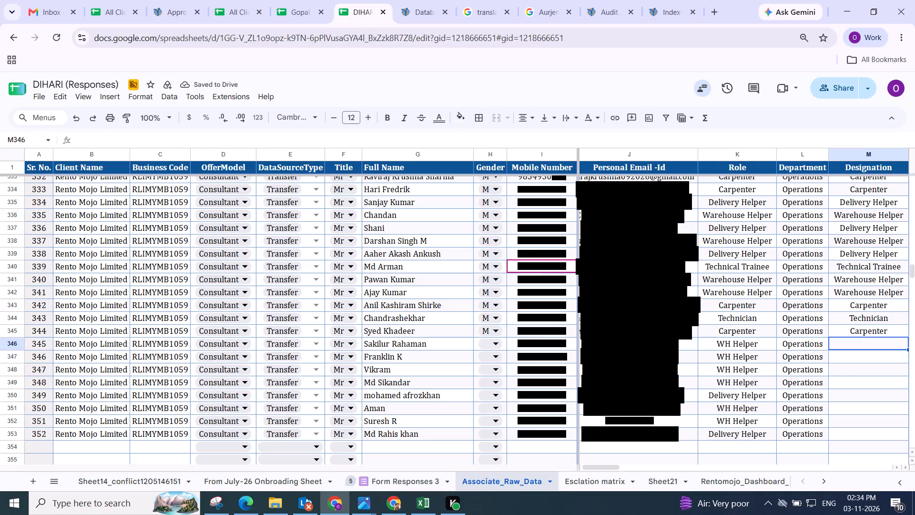
key("Right")
key("Left")
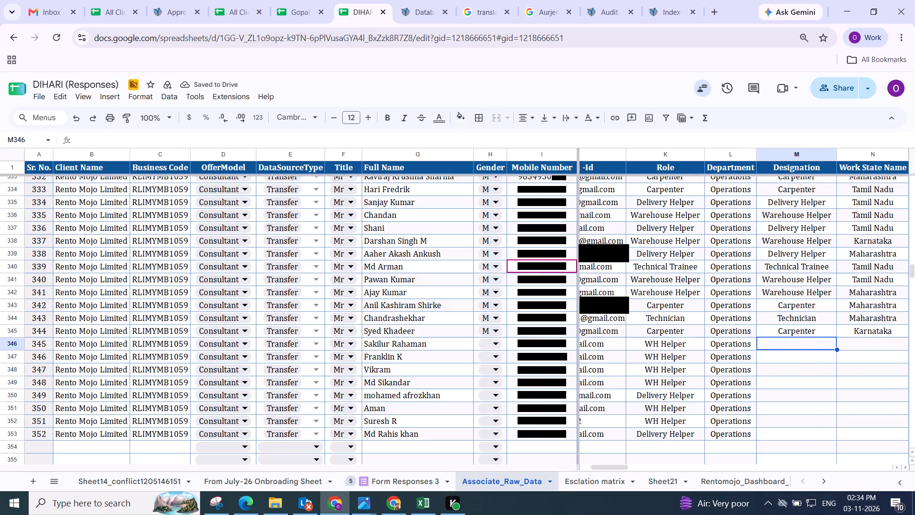
key("Up")
key("Up")
key("Up")
key("Up")
key("ctrl+c")
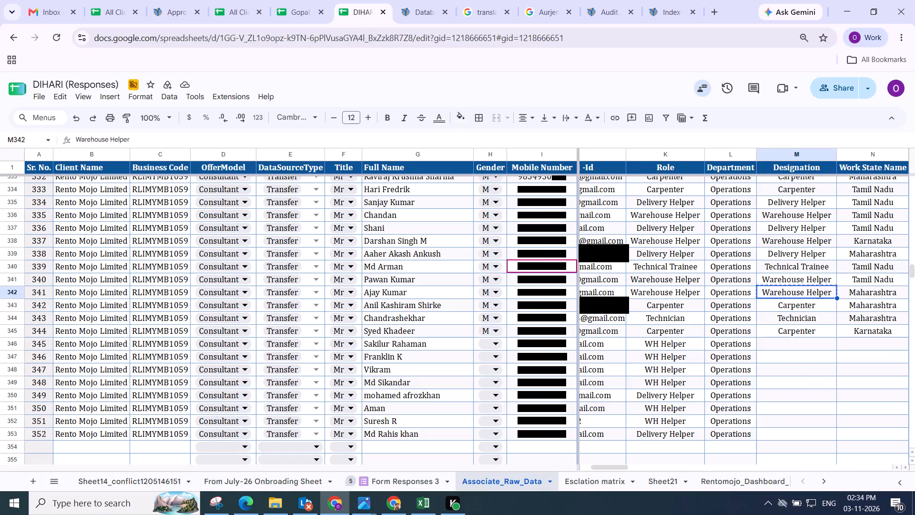
key("Down")
key("Down")
key("Down")
key("Down")
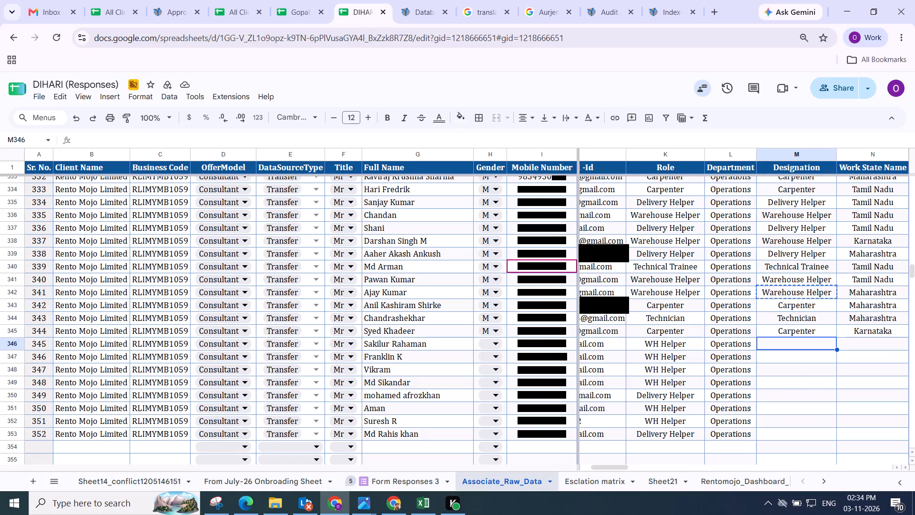
key("shift+Down")
key("shift+Down")
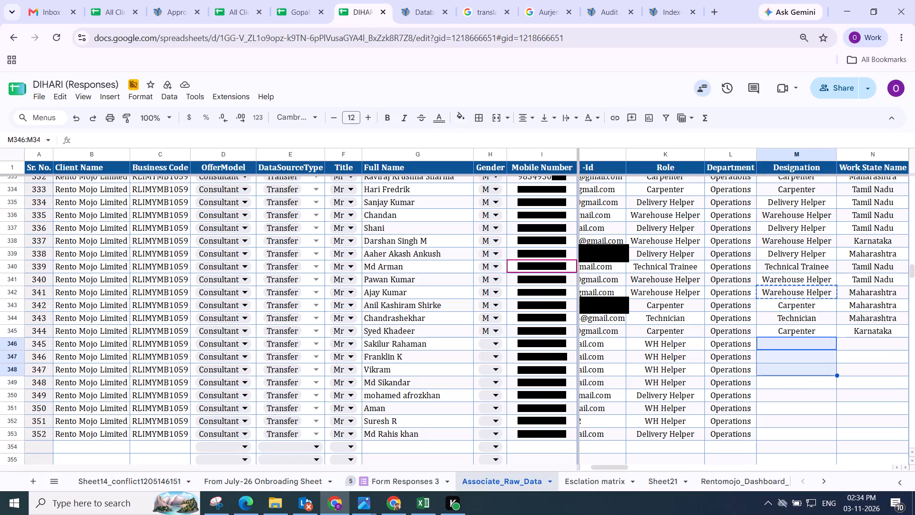
key("ctrl+v")
Replace the Role entries in rows 346 to 349 with the copied Warehouse Helper value.
key("Left")
key("Left")
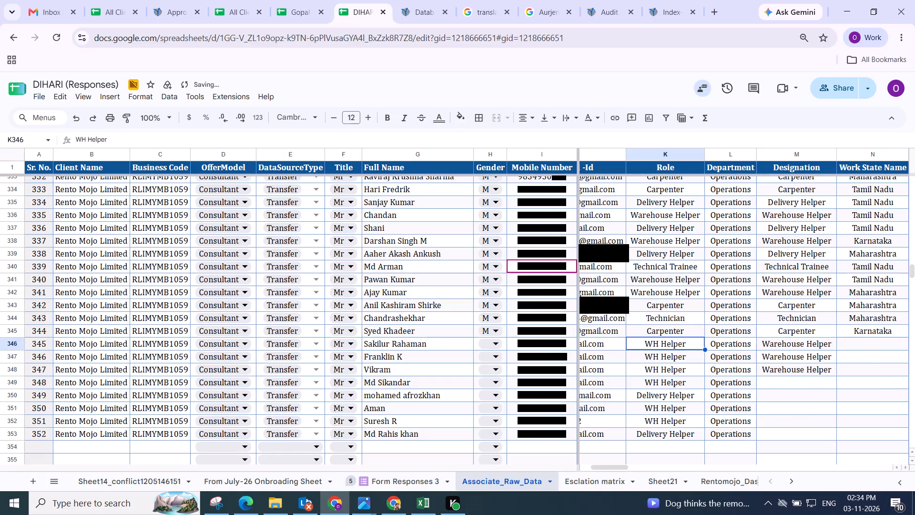
key("shift+Down")
key("shift+Down")
key("shift+Down")
key("ctrl+v")
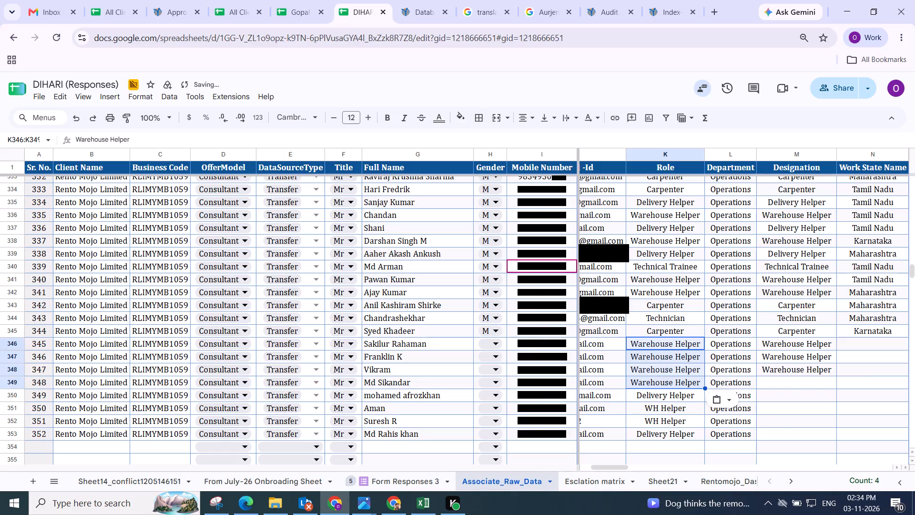
Paste Warehouse Helper into the empty Designation cell of row 349.
key("Right")
key("Right")
key("Down")
key("Down")
key("Down")
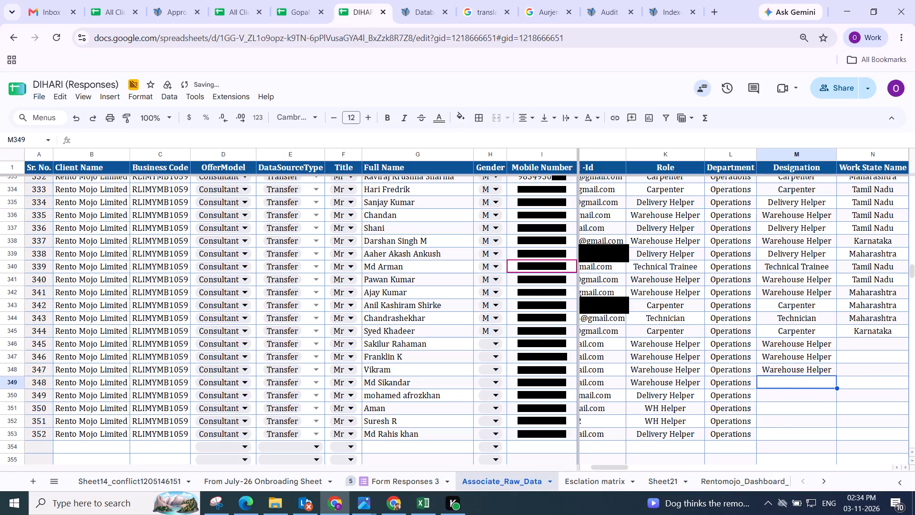
key("ctrl+v")
Replace the WH Helper roles in rows 351 and 352 with Warehouse Helper.
key("Down")
key("Left")
key("Left")
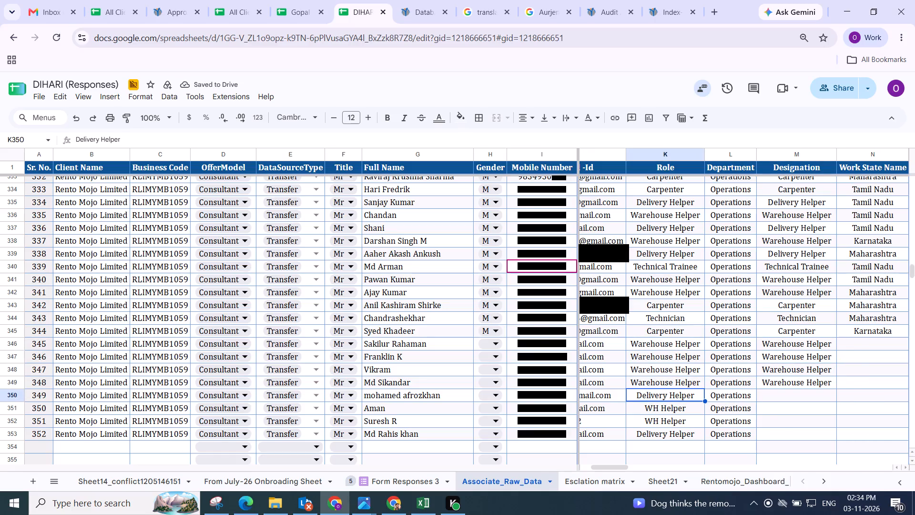
key("Down")
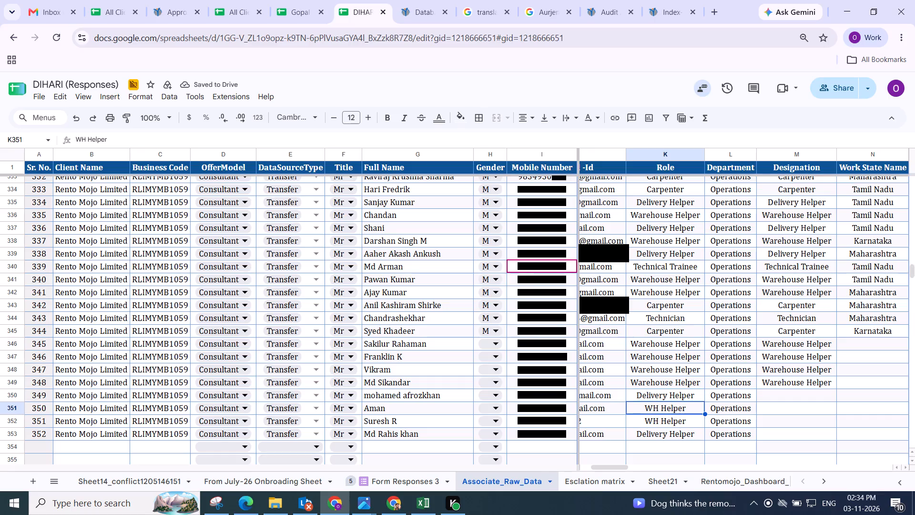
key("ctrl+v")
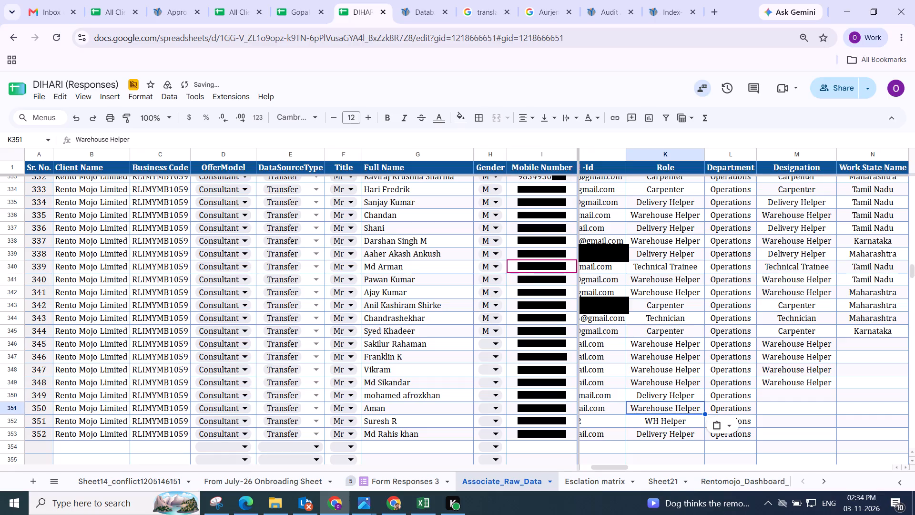
key("Down")
key("ctrl+v")
Copy the Role entries of rows 350 to 353 into the Designation column of the same rows.
key("Down")
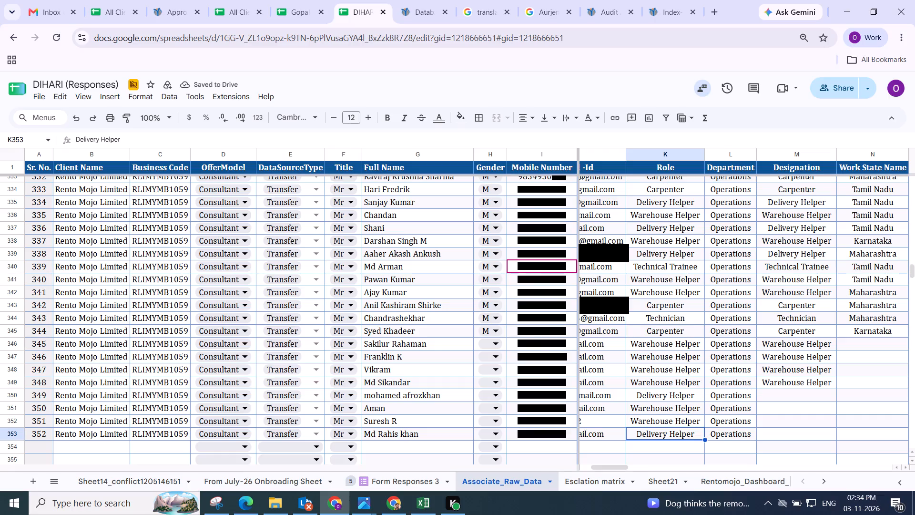
key("Up")
key("Up")
key("Up")
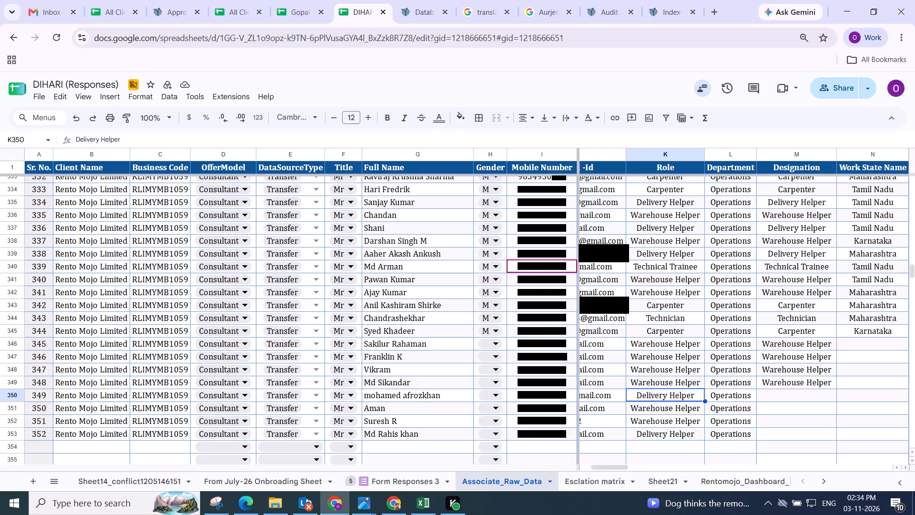
key("shift+Down")
key("shift+Down")
key("shift+Down")
key("shift+Down")
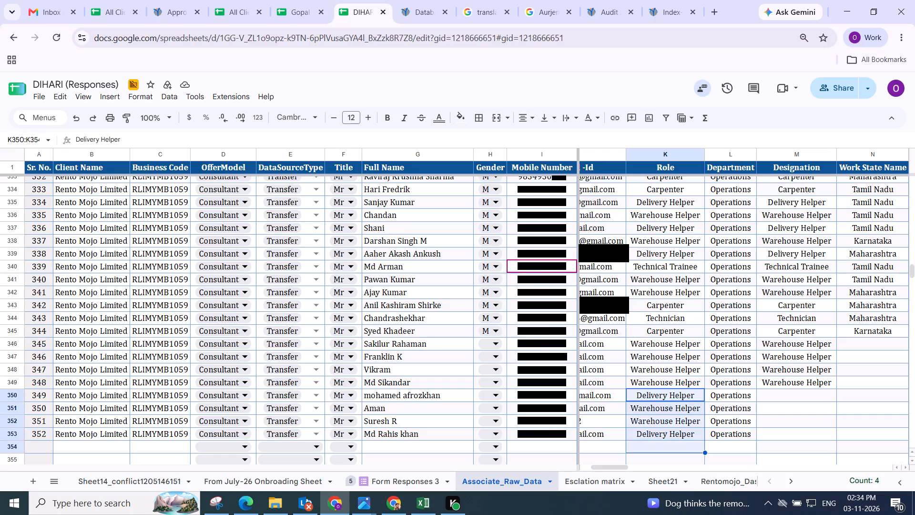
key("shift+Up")
key("ctrl+c")
key("Right")
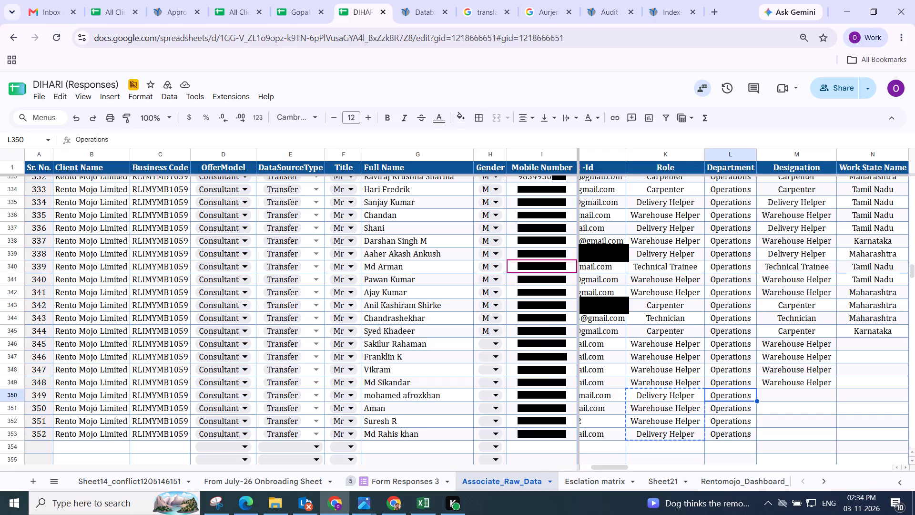
key("Right")
key("ctrl+v")
Copy the State entries of Form Responses 3 rows 281 to 288 as values into Work State Name on Associate_Raw_Data, starting at row 346.
key("Down")
key("Up")
key("Up")
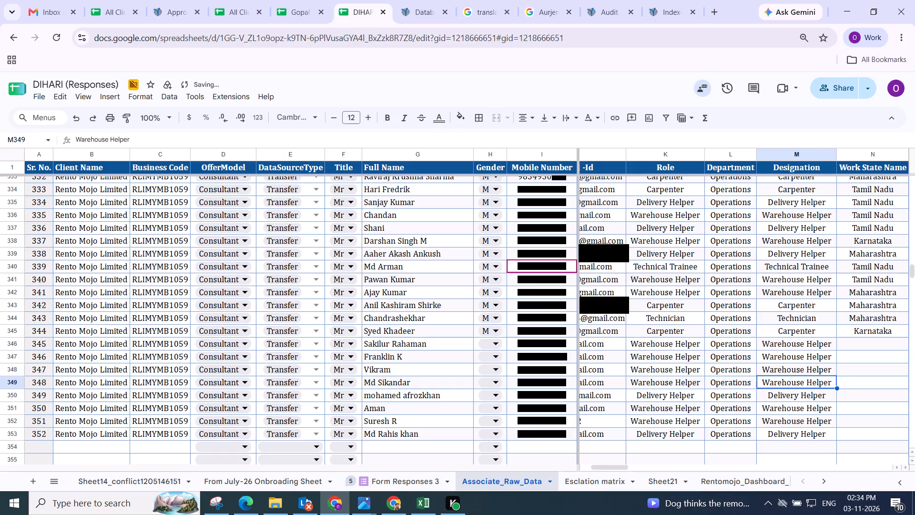
key("Up")
key("Up")
key("Up")
key("Right")
key("Right")
key("Left")
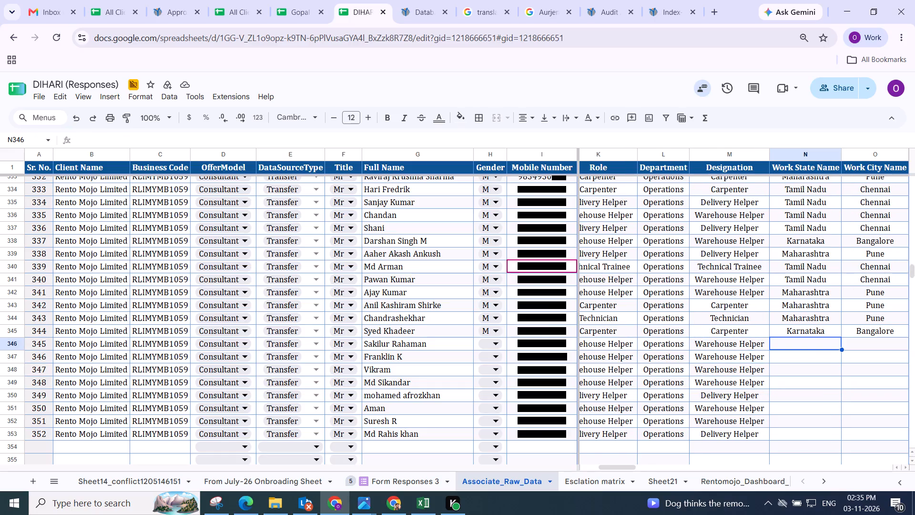
scroll(809, 341, "right", 1)
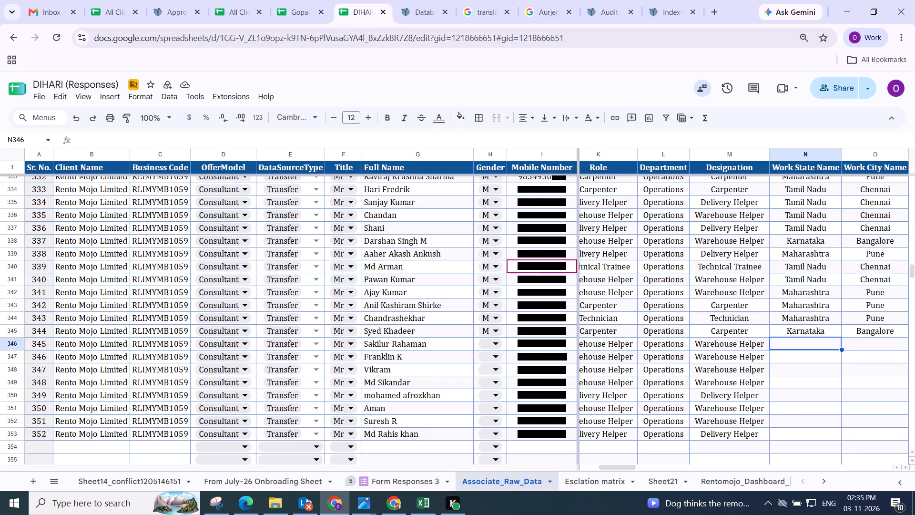
scroll(809, 341, "right", 1)
scroll(809, 341, "left", 1)
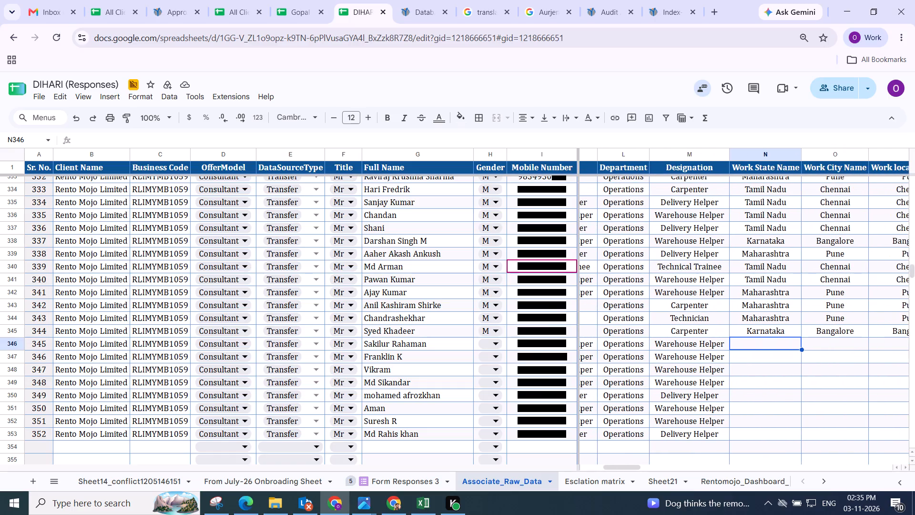
key("ctrl+shift+Page_Up")
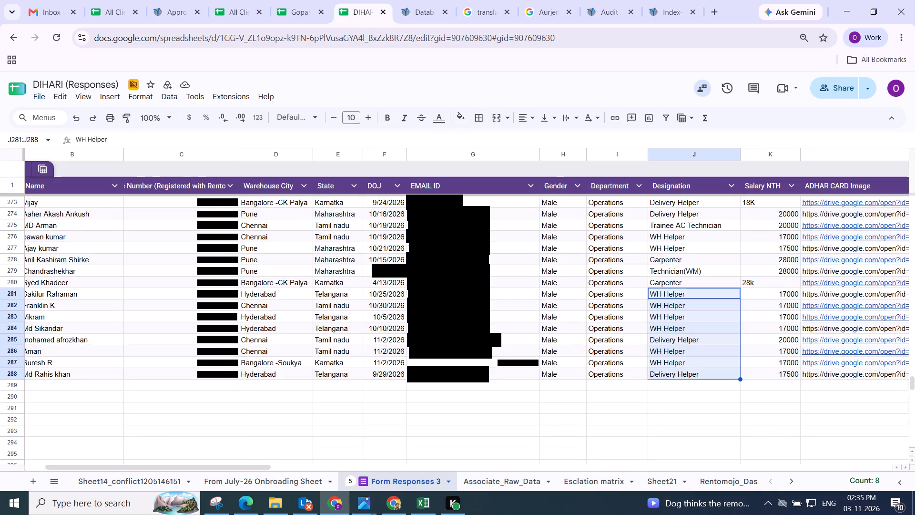
scroll(463, 308, "right", 1)
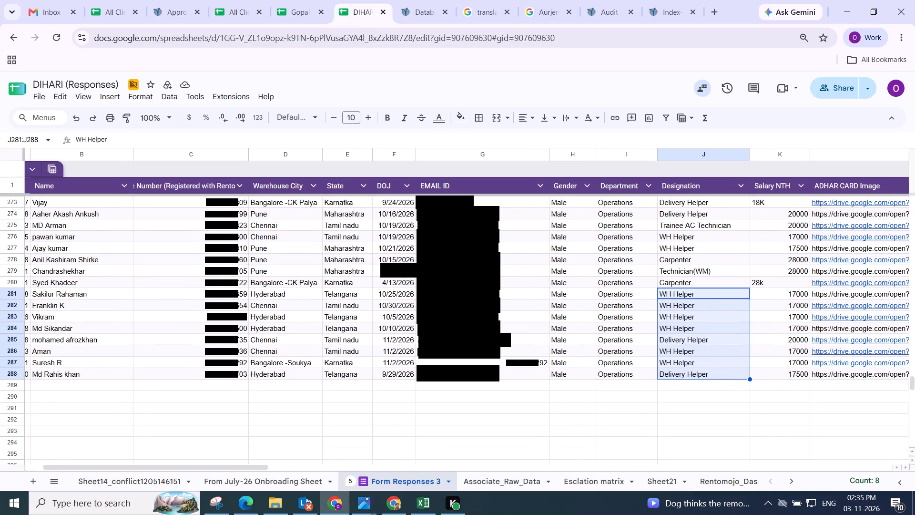
left_click(336, 292)
key("ctrl+shift+Down")
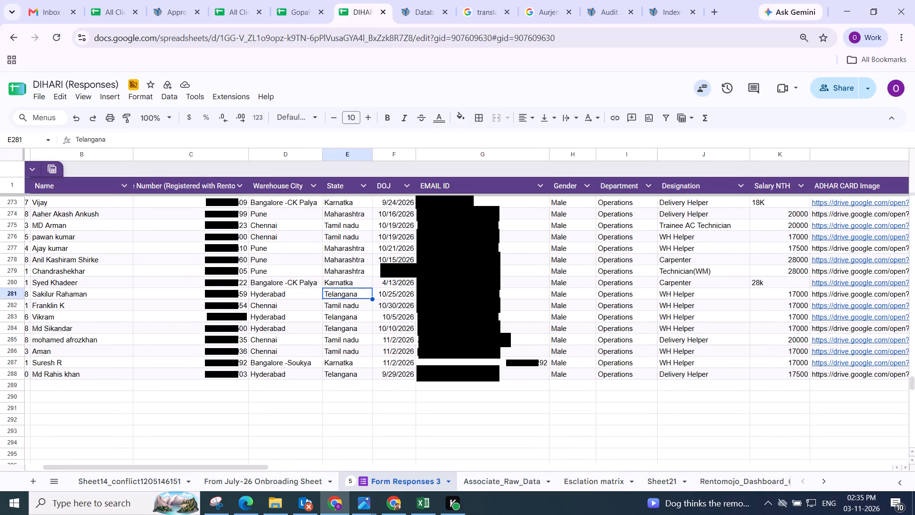
key("ctrl+c")
key("ctrl+shift+Page_Down")
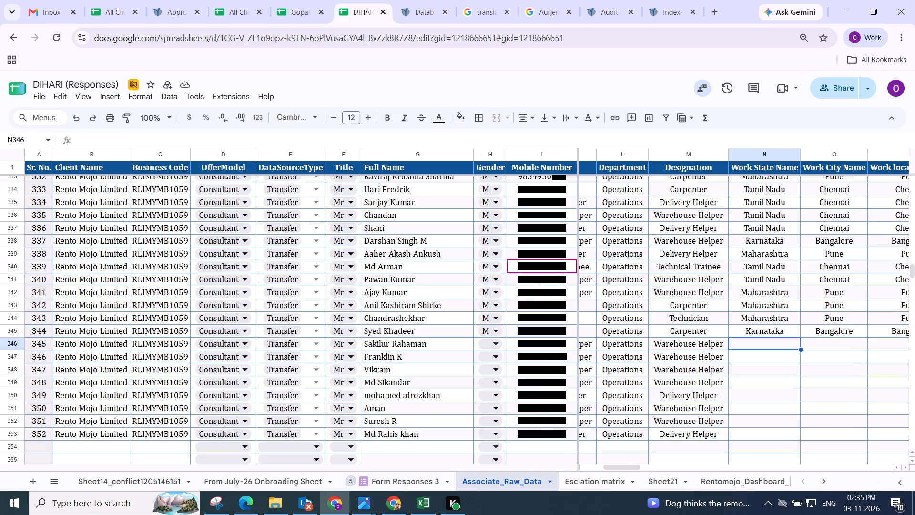
key("ctrl+shift+v")
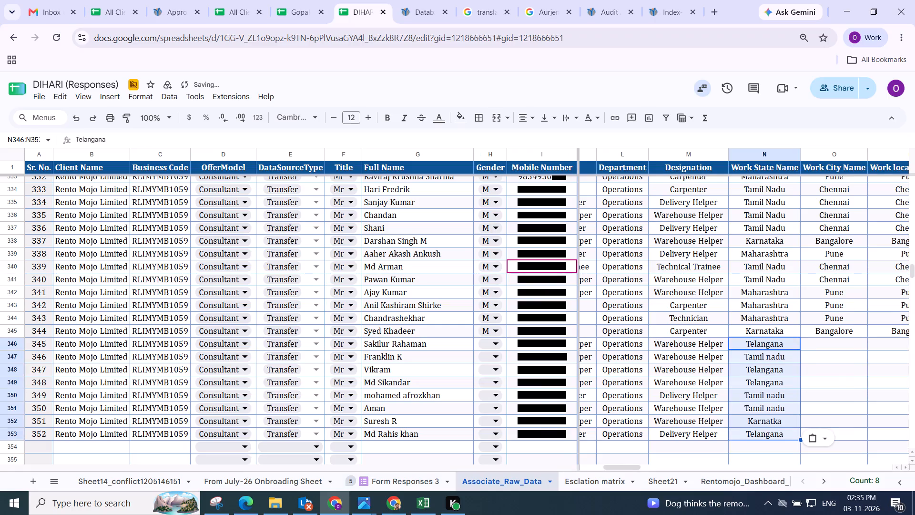
Copy the Warehouse City entries of Form Responses 3 rows 281 to 288 into Work City Name on Associate_Raw_Data, starting at row 346.
key("ctrl+shift+Page_Up")
key("Left")
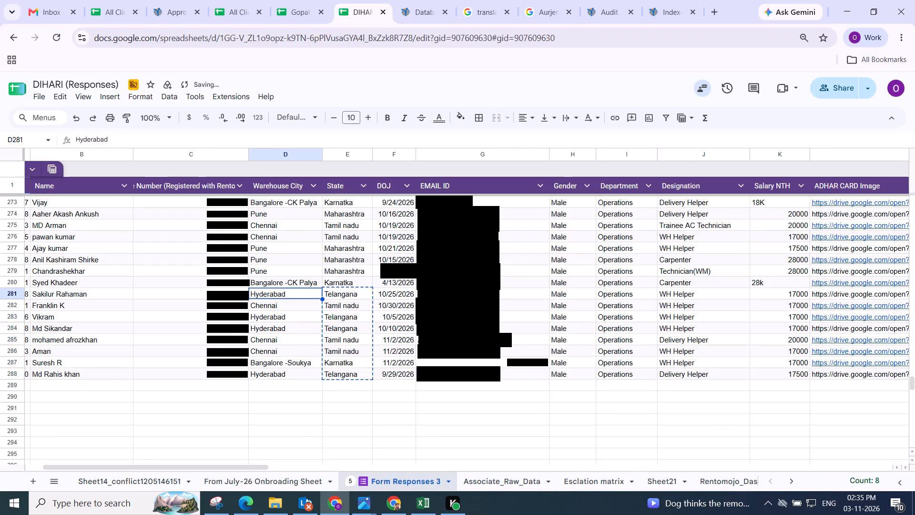
key("ctrl+shift+Down")
key("ctrl+c")
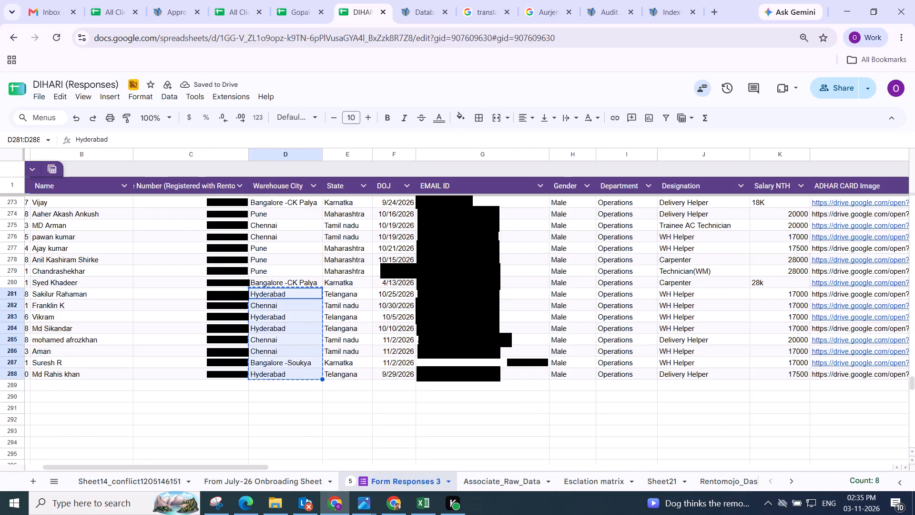
key("ctrl+shift+Page_Down")
key("Right")
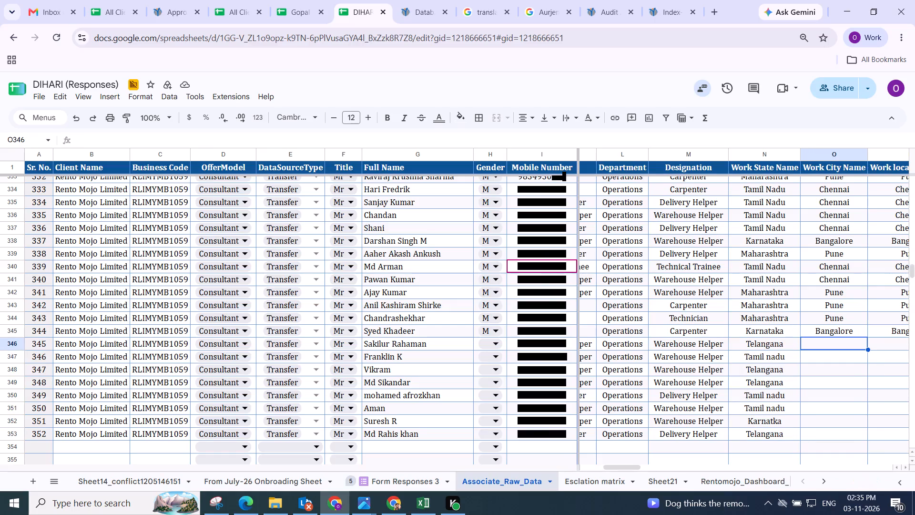
key("ctrl+v")
Paste the copied city entries as values into Work location Name, starting at row 346.
key("Right")
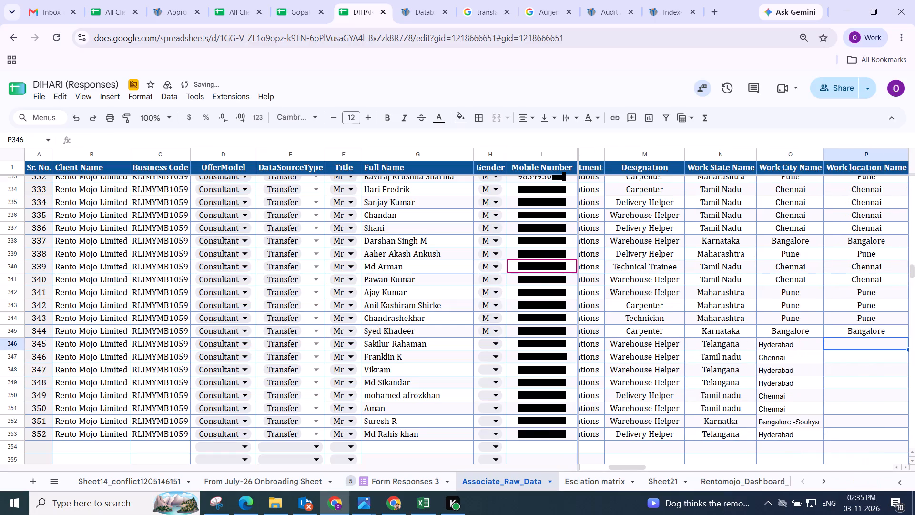
key("ctrl+shift+v")
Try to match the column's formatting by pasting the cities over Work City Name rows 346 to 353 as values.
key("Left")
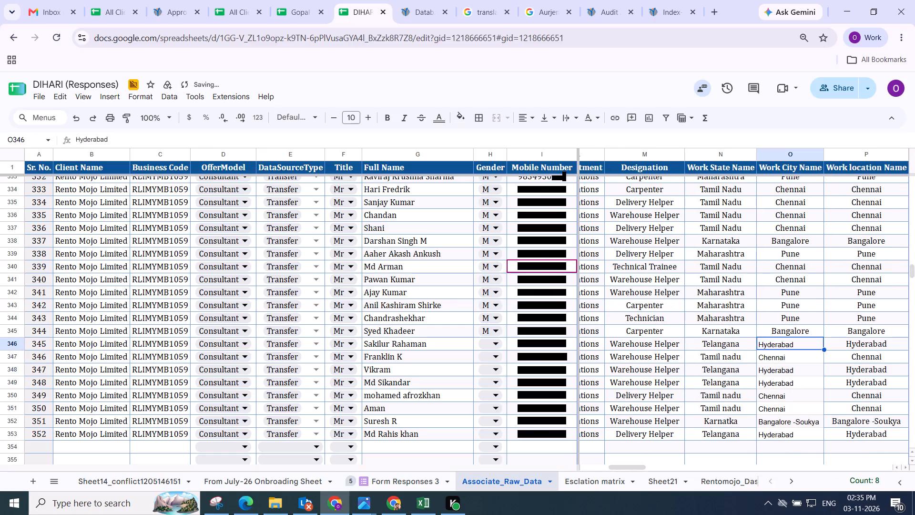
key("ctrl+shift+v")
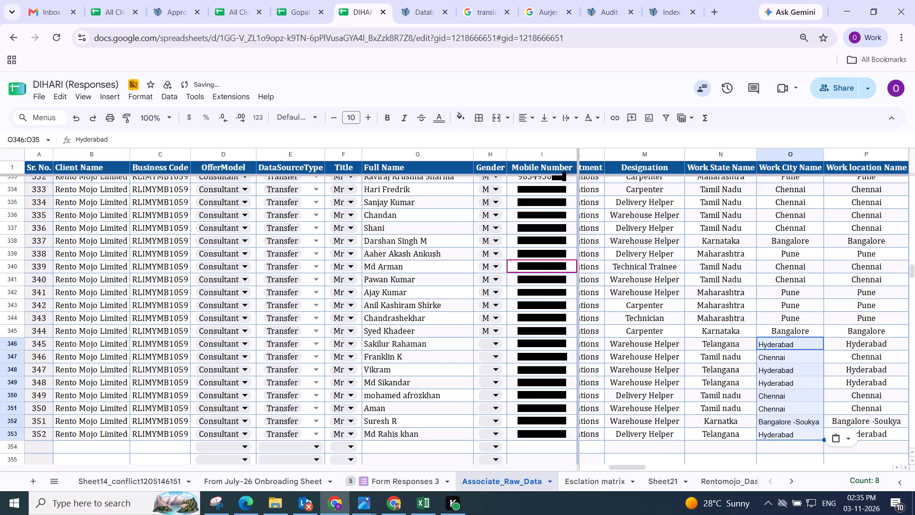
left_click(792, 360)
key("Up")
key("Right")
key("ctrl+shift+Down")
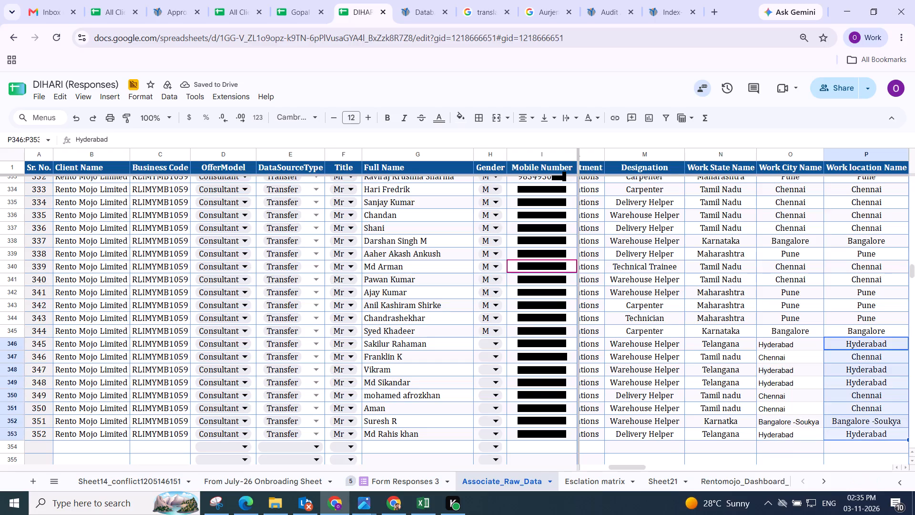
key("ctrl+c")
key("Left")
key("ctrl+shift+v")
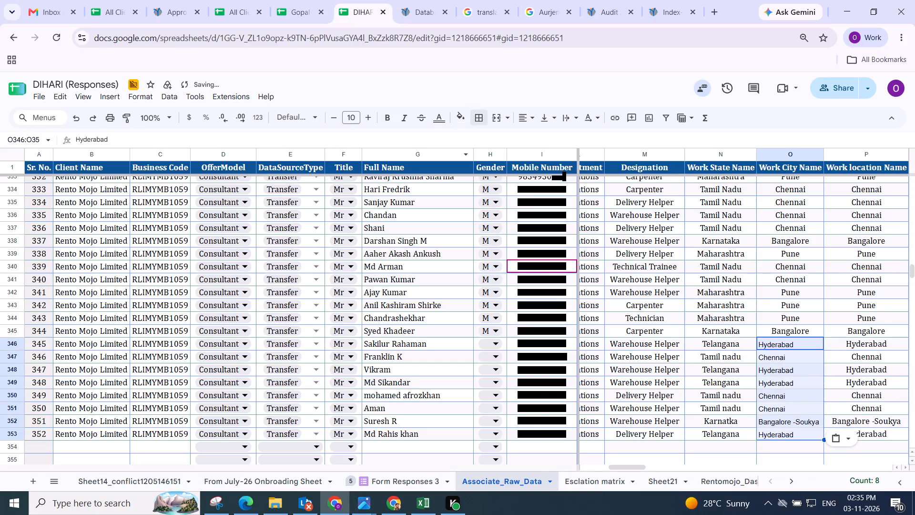
Centre-align the Work City Name entries in rows 346 to 353.
left_click(526, 120)
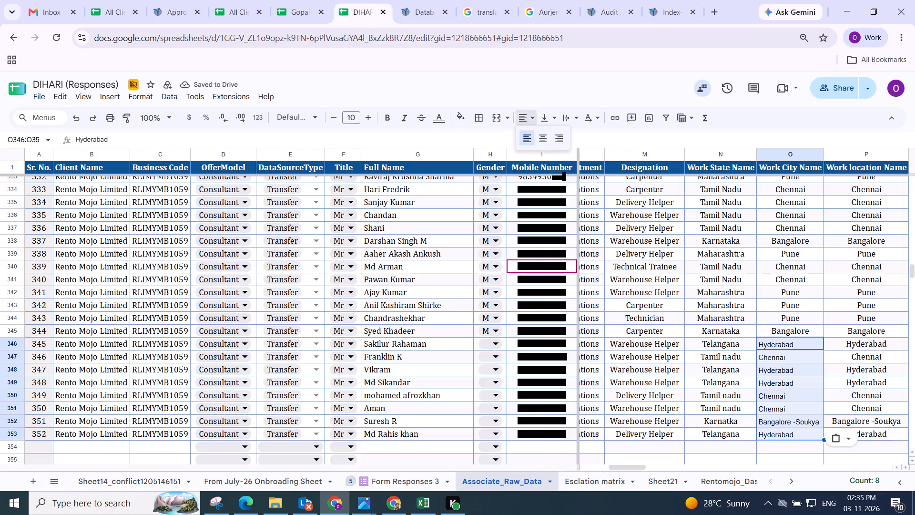
left_click(540, 134)
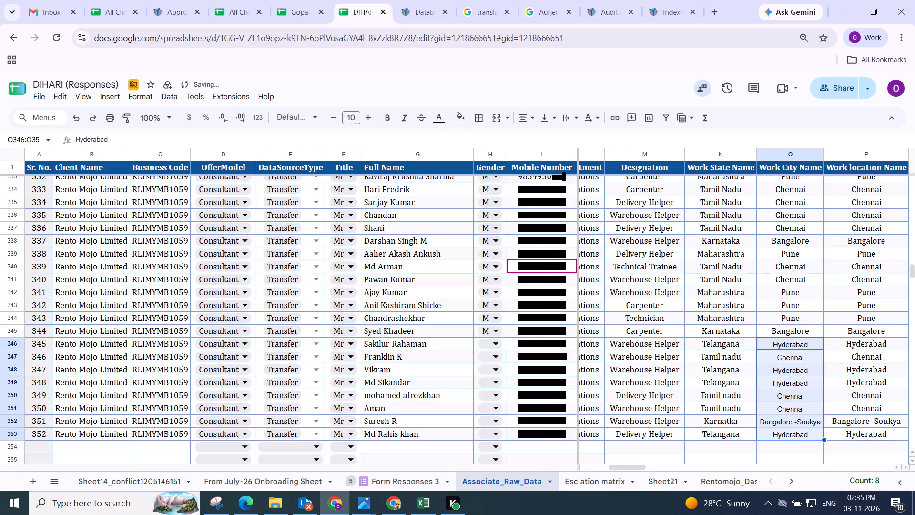
Copy InHand from Salary Type row 345 down through row 353.
left_click(682, 362)
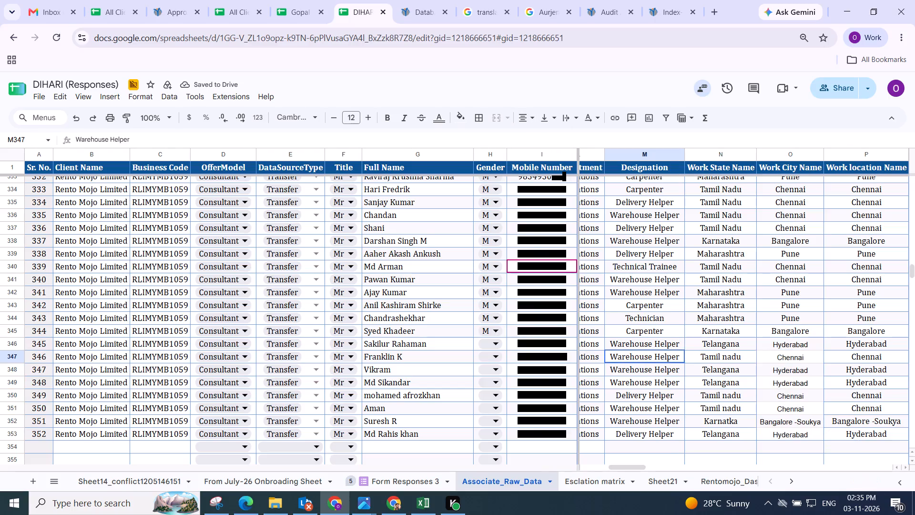
scroll(871, 360, "left", 1)
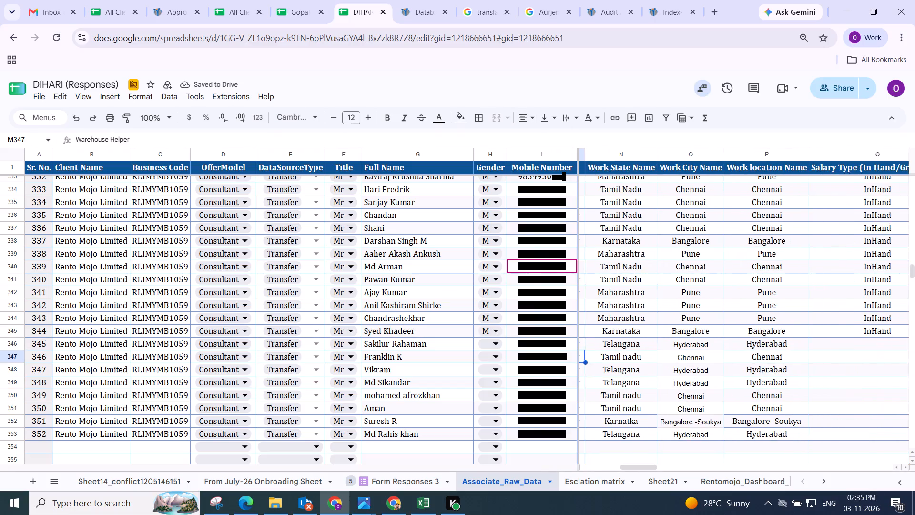
scroll(871, 360, "left", 2)
left_click(680, 327)
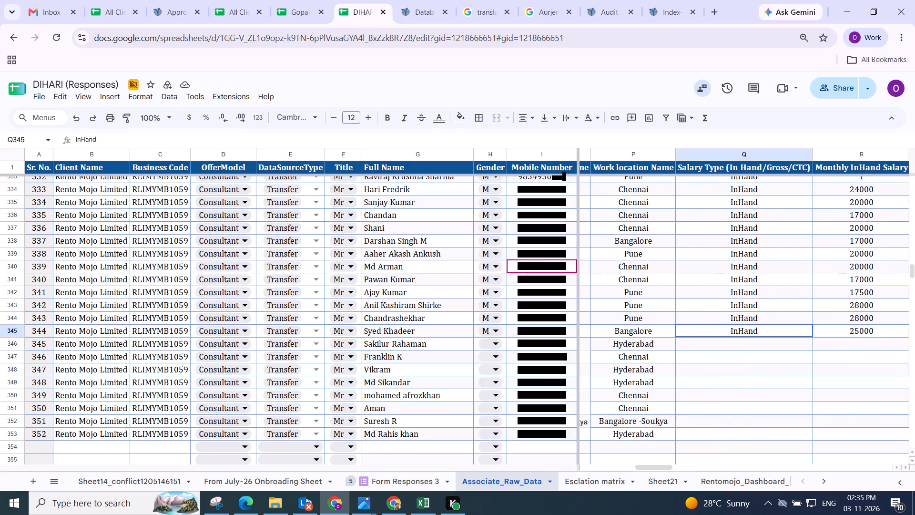
key("ctrl+c")
key("shift+Down")
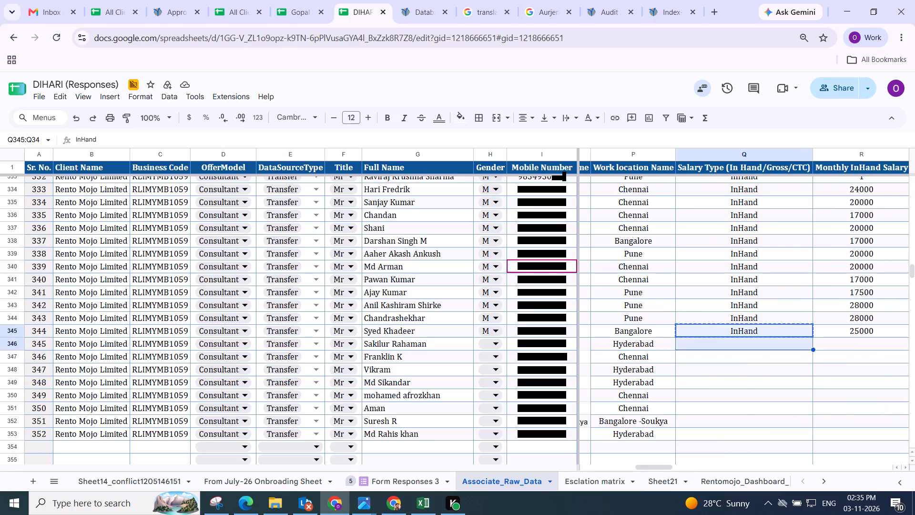
key("shift+Down")
key("shift+Down")
key("shift+Down")
key("shift+Down")
key("shift+Down")
key("shift+Down")
key("shift+Down")
key("ctrl+v")
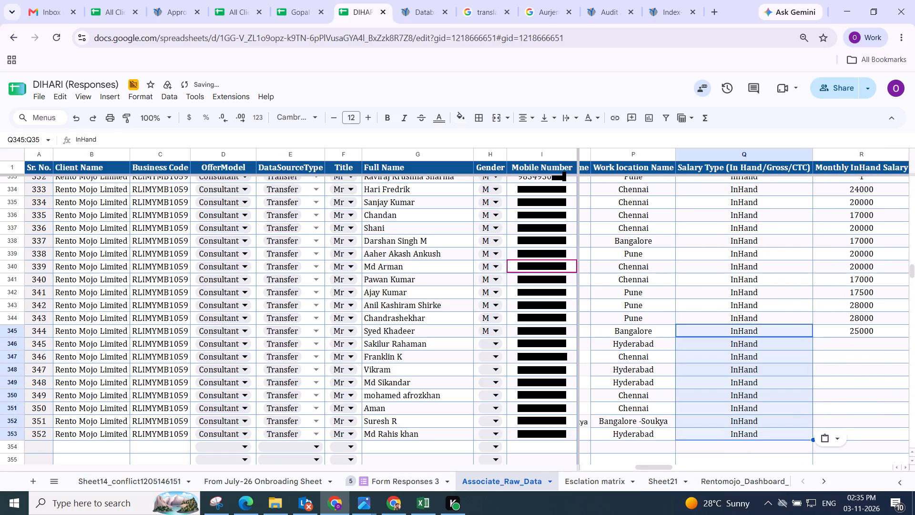
Copy the DOJ entries of Form Responses 3 rows 281 to 288 as values into Date Of Joining on Associate_Raw_Data, starting at row 346.
key("Right")
key("Down")
key("Left")
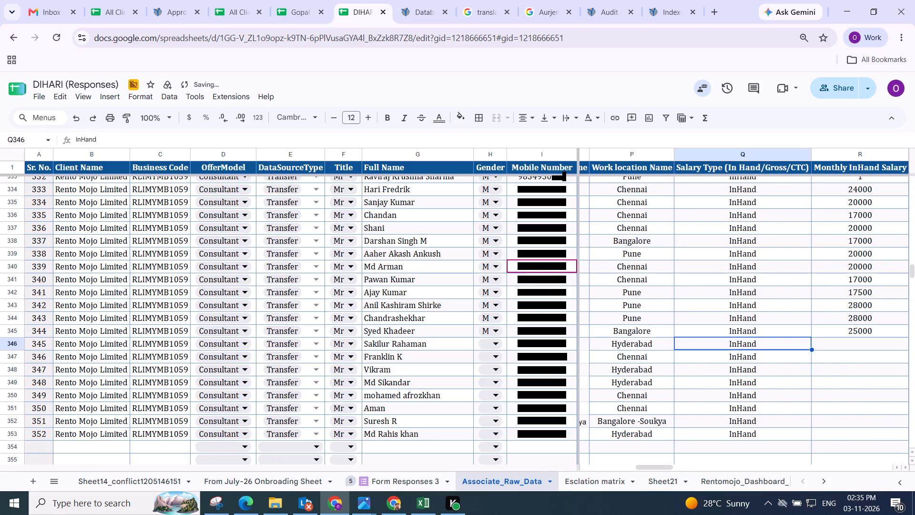
key("Up")
key("Down")
key("Right")
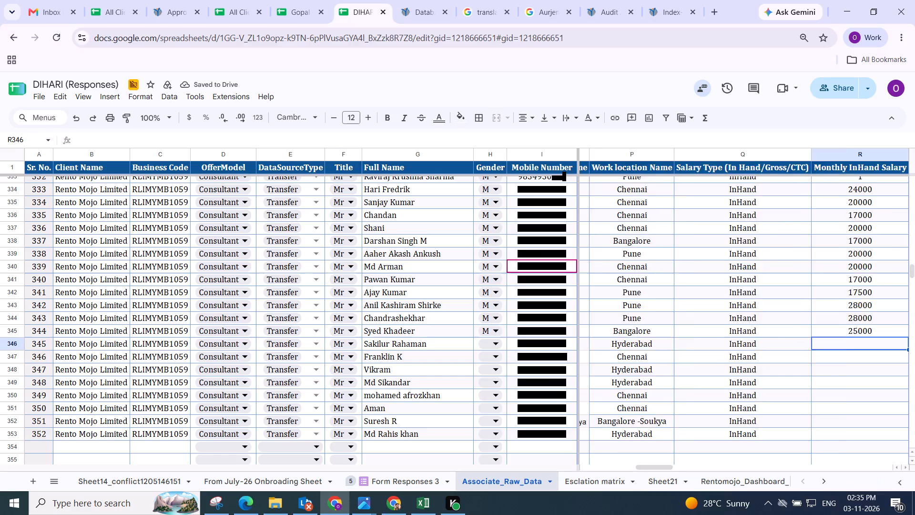
key("Right")
key("Left")
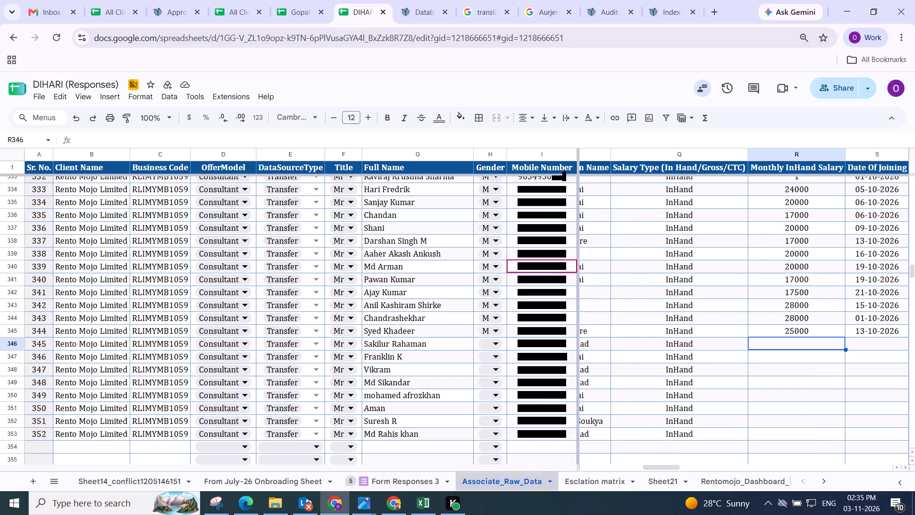
left_click(402, 481)
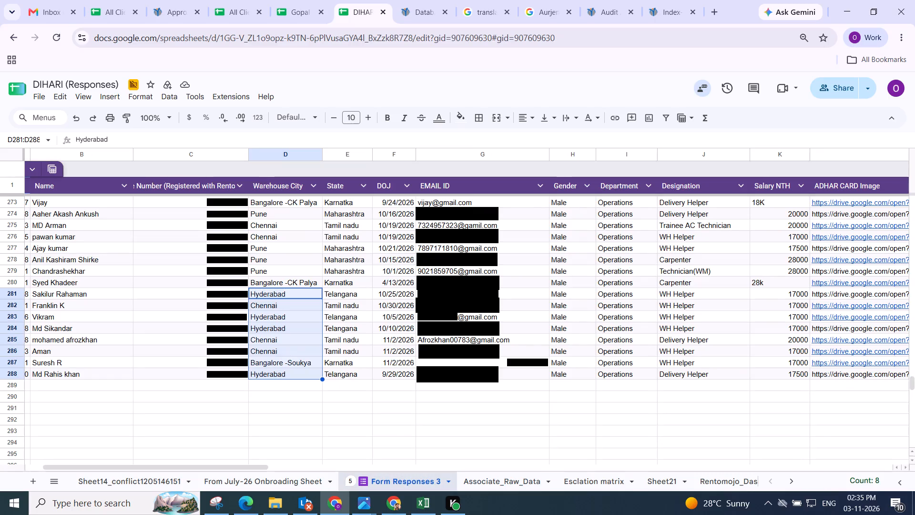
scroll(604, 332, "left", 1)
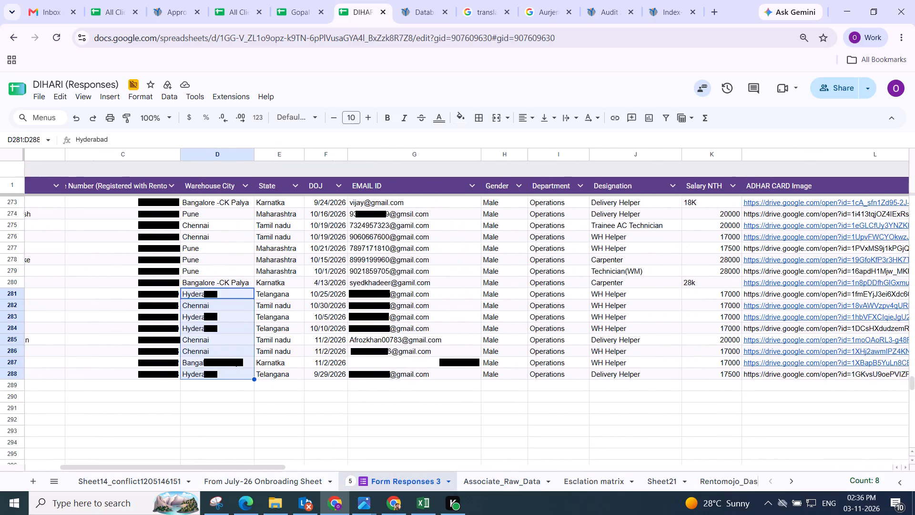
scroll(604, 332, "left", 2)
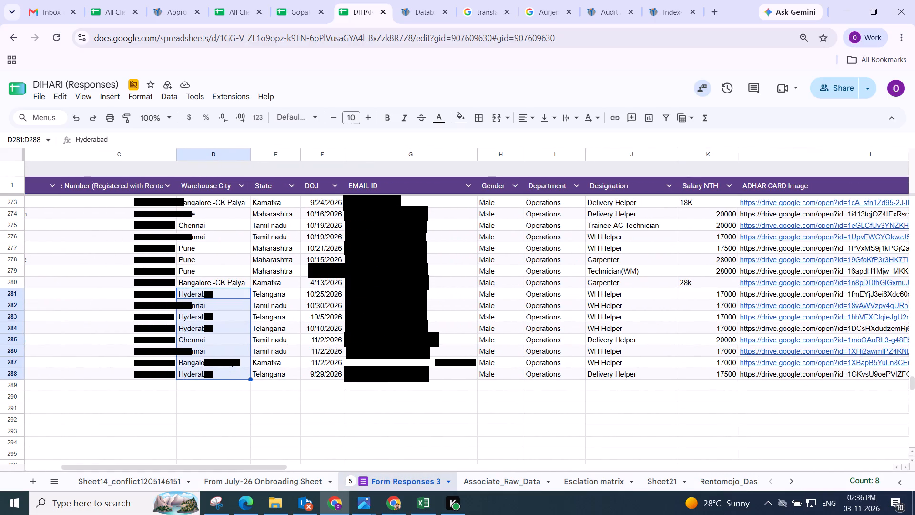
key("Right")
key("Right")
key("ctrl+shift+Down")
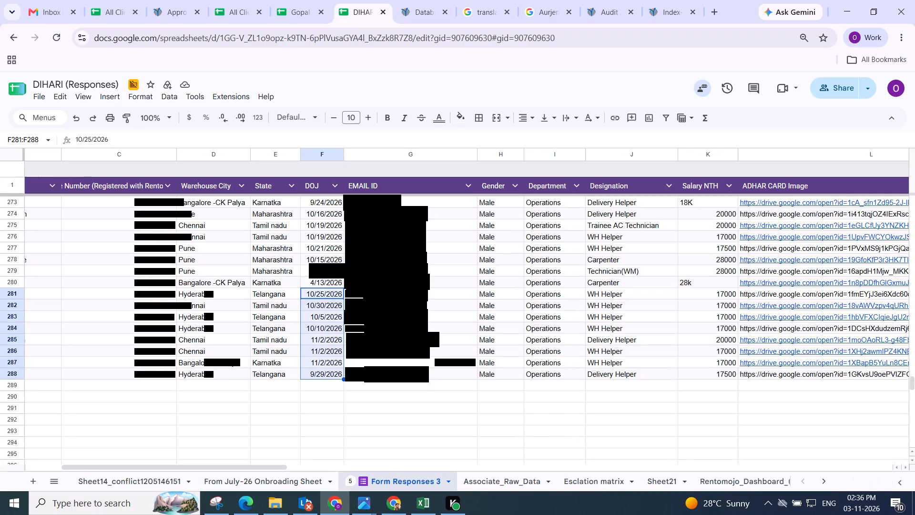
key("ctrl+c")
key("ctrl+shift+Page_Down")
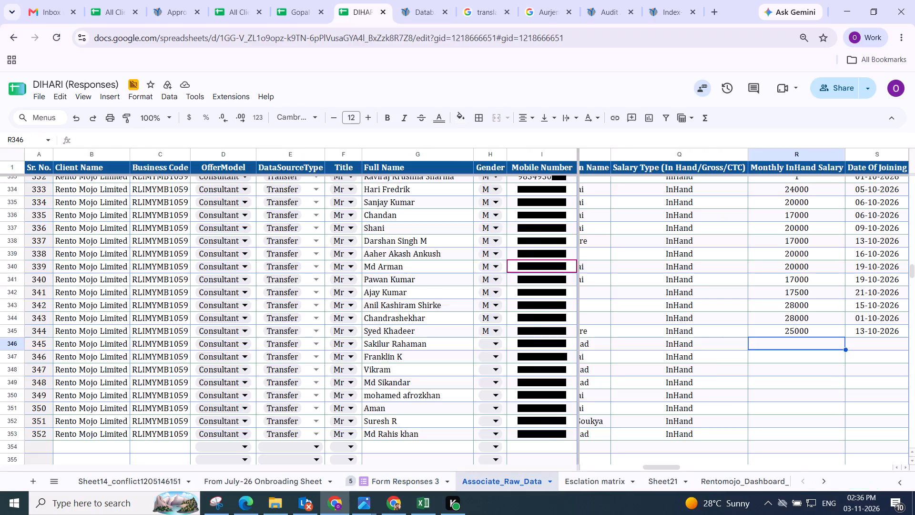
key("Left")
key("Right")
key("Right")
key("ctrl+shift+v")
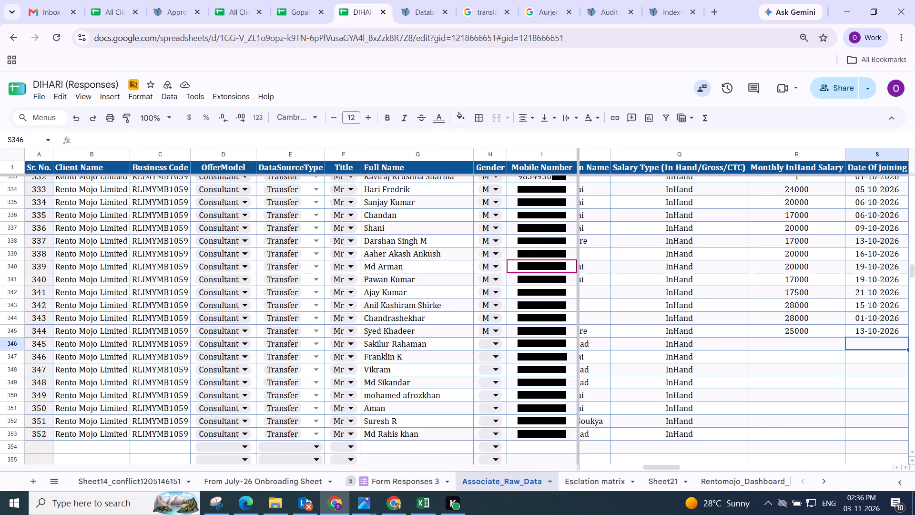
Check the pasted Date Of Joining entries against the source sheet and the earlier rows of Associate_Raw_Data.
key("Left")
key("Right")
key("Right")
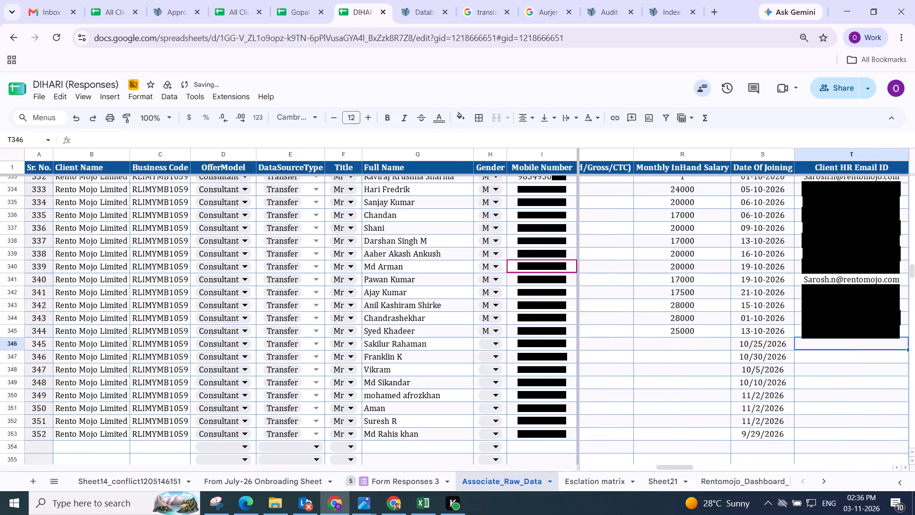
key("Left")
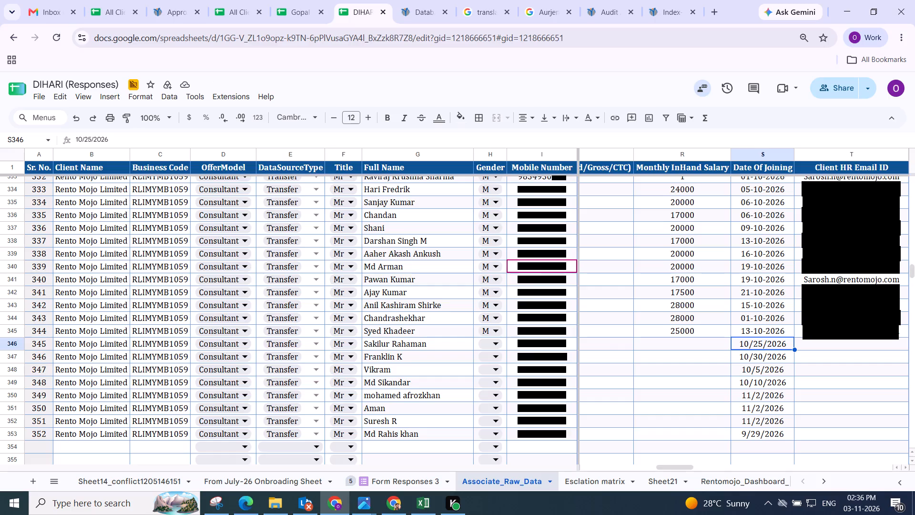
key("ctrl+shift+Page_Up")
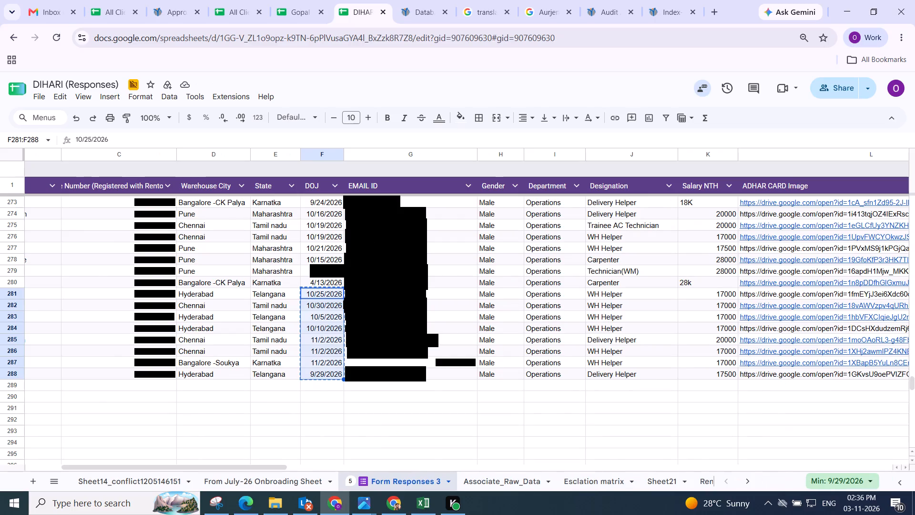
key("ctrl+shift+Page_Down")
key("Page_Up")
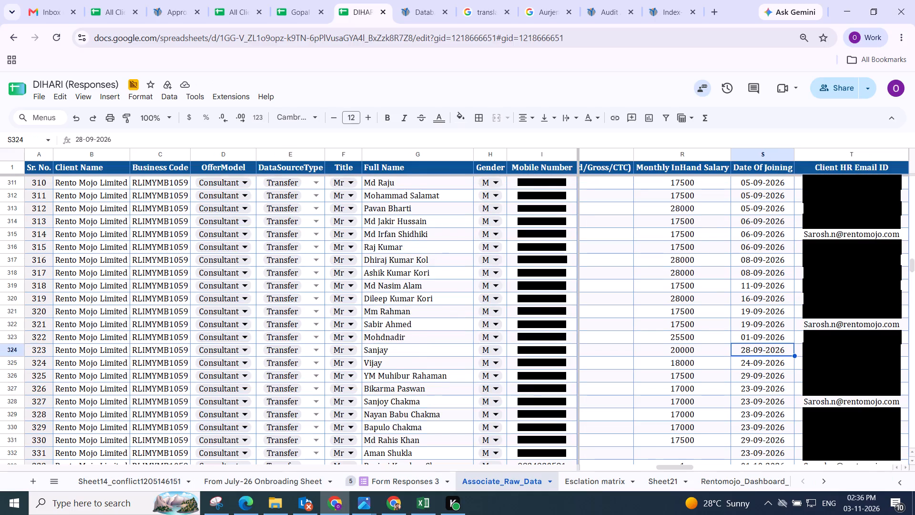
key("ctrl+shift+Down")
key("Left")
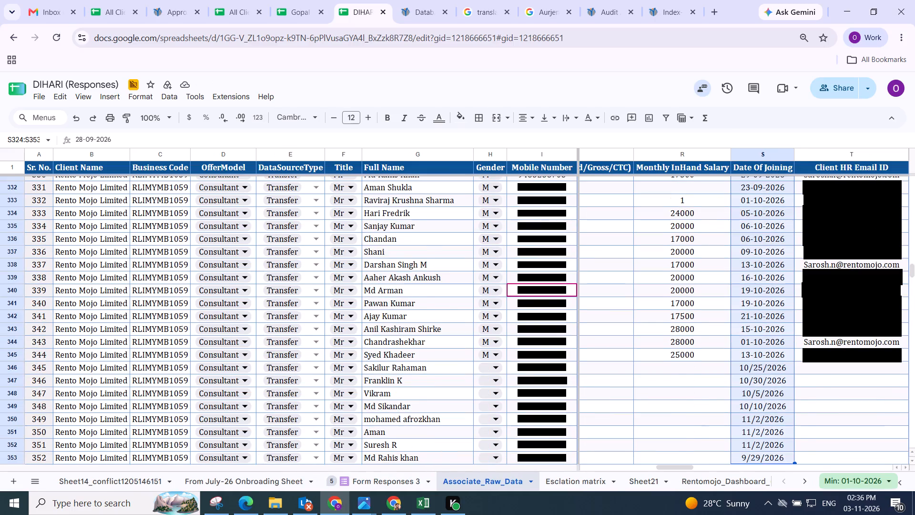
key("ctrl+Down")
key("ctrl+Down")
key("ctrl+Down")
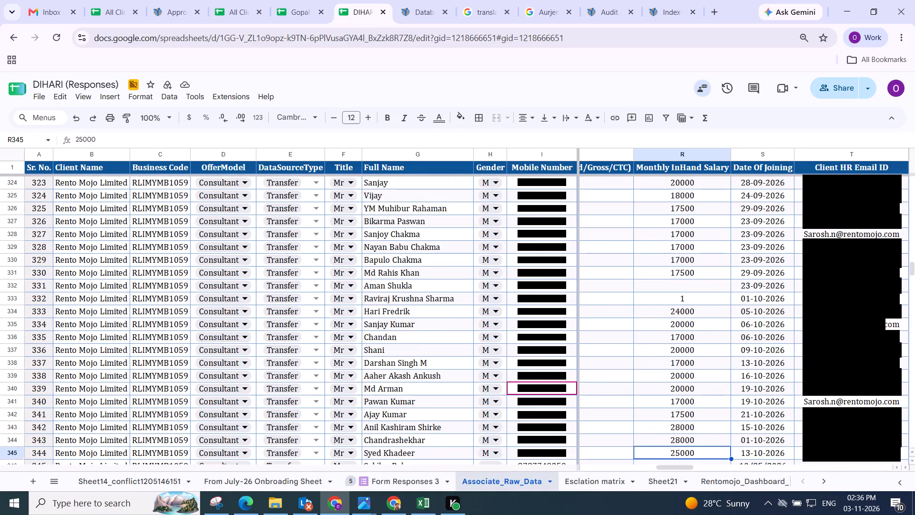
key("ctrl+Down")
key("ctrl+Down")
key("ctrl+Down")
key("ctrl+Down")
key("ctrl+Down")
key("ctrl+Up")
key("Down")
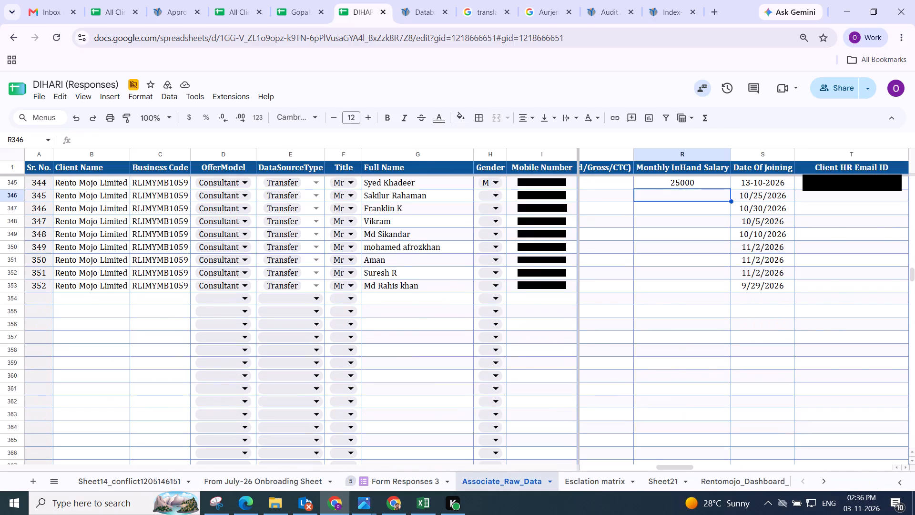
Look through the DOJ column of Form Responses 3, from the early rows down to the last entry in row 288.
key("ctrl+shift+Page_Up")
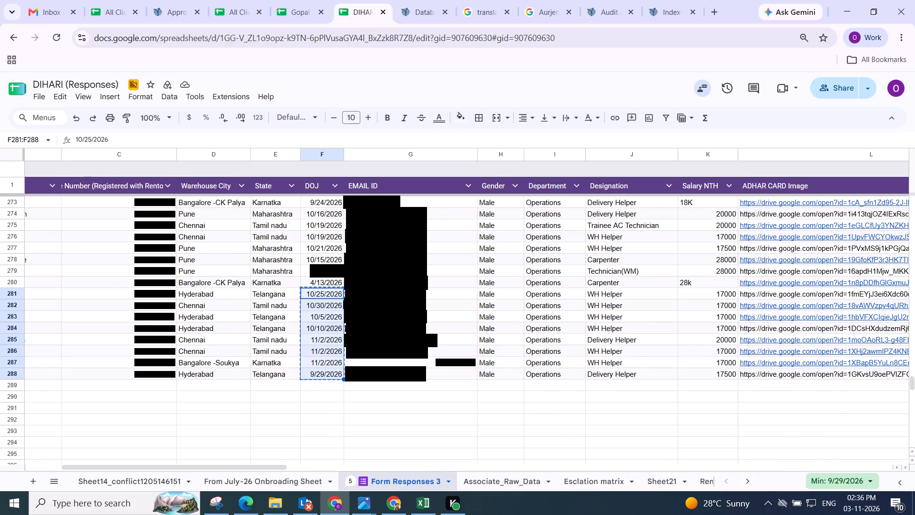
key("Page_Up")
key("Page_Up")
key("Page_Up")
key("Page_Up")
key("Page_Up")
key("Page_Up")
key("Page_Up")
key("Page_Up")
key("Page_Up")
key("Page_Up")
key("Page_Up")
key("Page_Up")
key("Page_Up")
key("Page_Up")
key("Page_Up")
key("Page_Up")
key("Page_Up")
key("Page_Up")
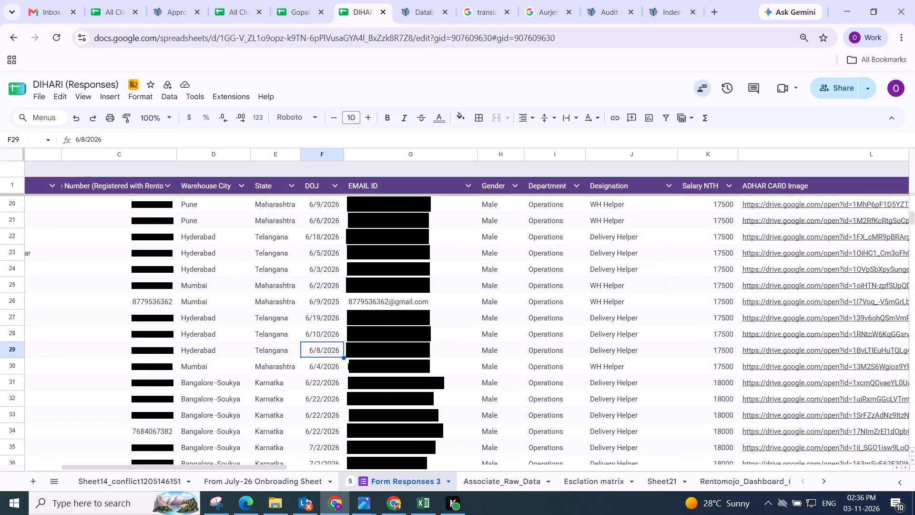
scroll(316, 336, "down", 9)
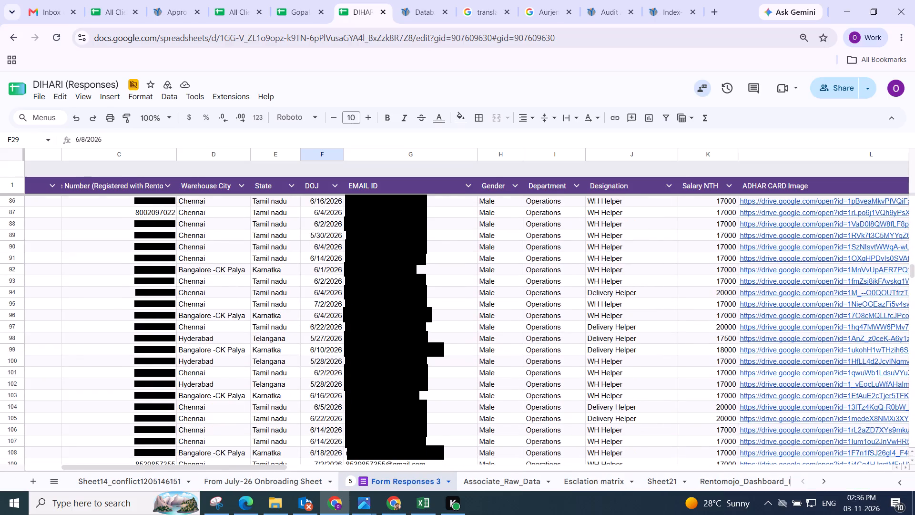
left_click(316, 336)
key("ctrl+Down")
key("ctrl+Down")
key("ctrl+Down")
key("ctrl+Down")
key("ctrl+Down")
key("ctrl+Down")
key("ctrl+Down")
key("ctrl+Down")
key("ctrl+Down")
key("ctrl+Down")
key("ctrl+Down")
key("ctrl+Down")
key("ctrl+Down")
key("ctrl+Down")
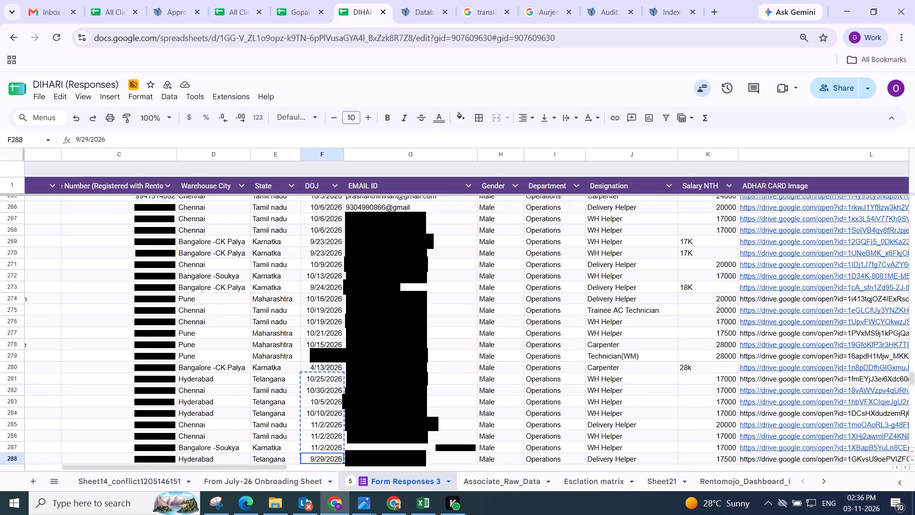
Copy the Salary NTH entries of Form Responses 3 rows 281 to 288 as values into Monthly InHand Salary on Associate_Raw_Data, starting at row 346.
key("ctrl+Up")
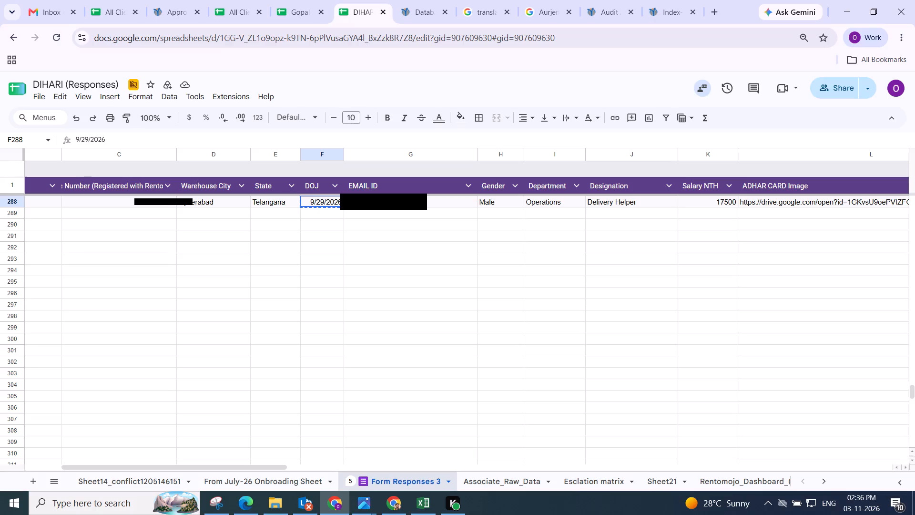
scroll(316, 336, "up", 2)
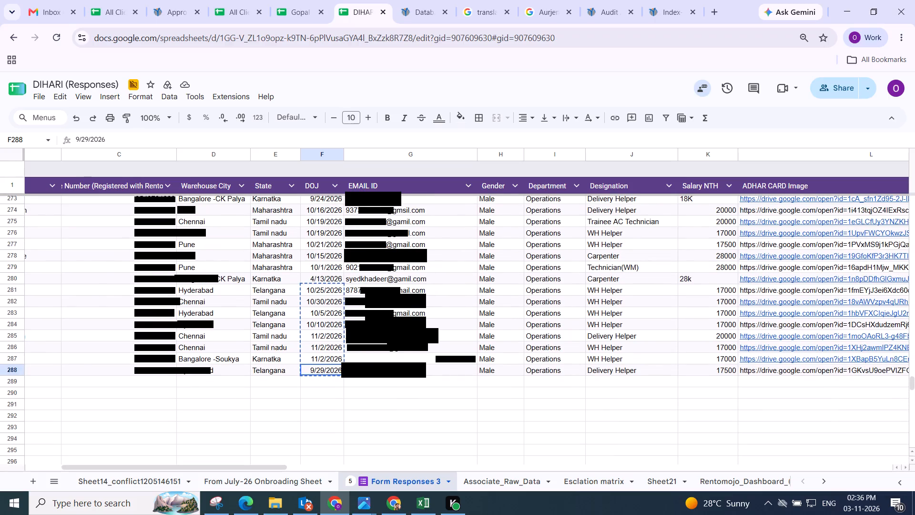
scroll(295, 334, "right", 5)
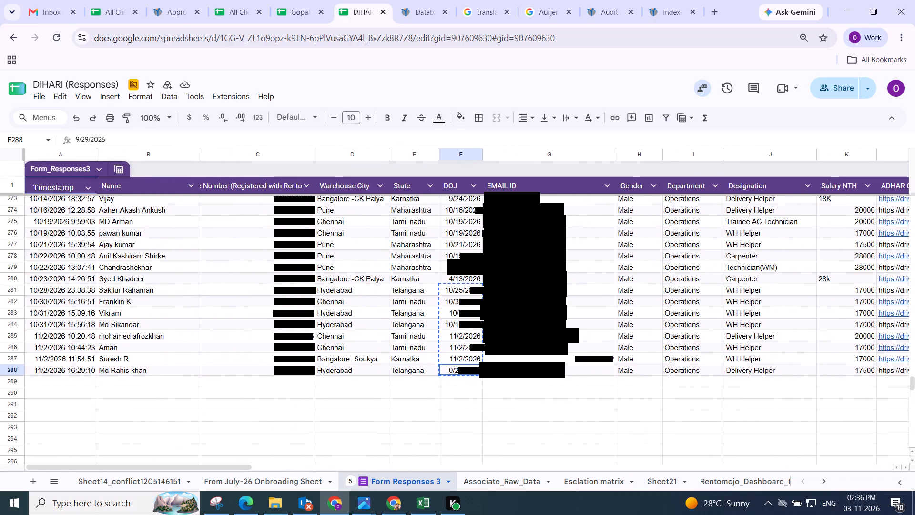
left_click(421, 288)
key("Left")
key("Right")
key("Right")
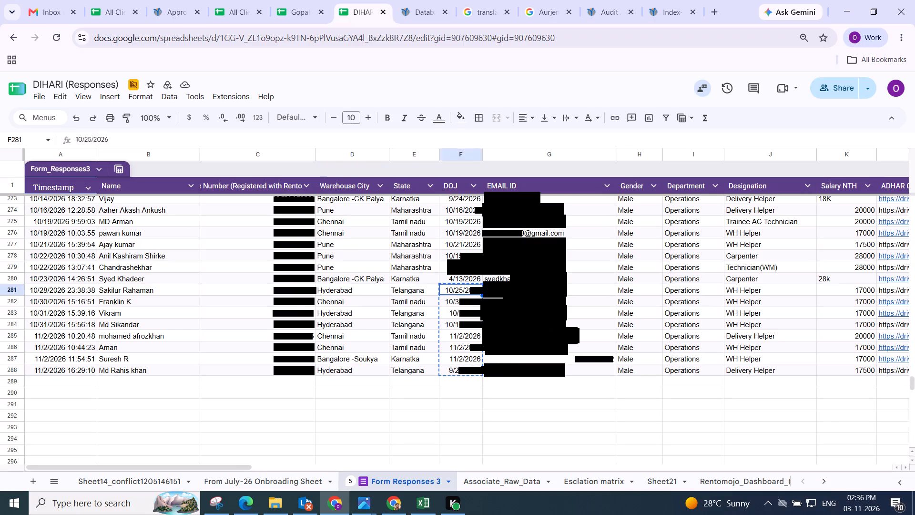
key("Right")
key("Right")
key("Right")
key("Right")
key("Right")
key("Right")
key("Right")
key("Left")
key("Left")
key("Left")
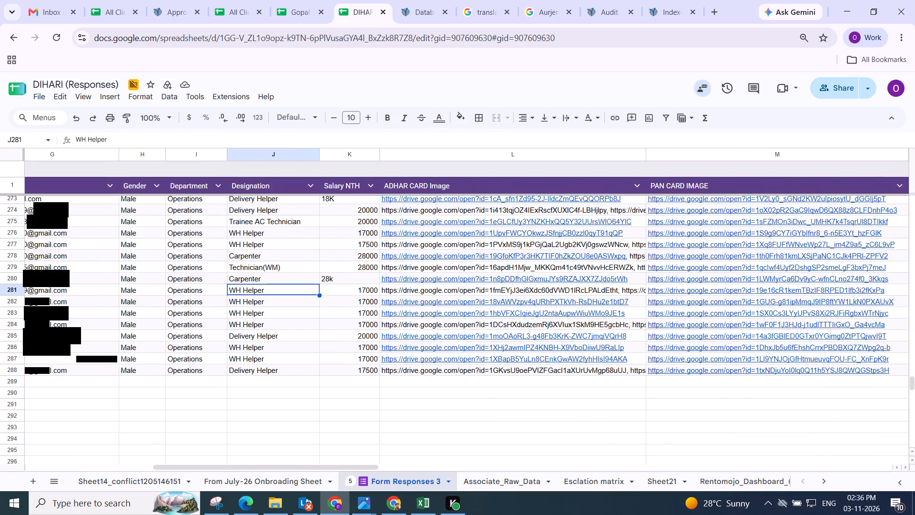
key("Right")
key("ctrl+shift+Down")
key("ctrl+c")
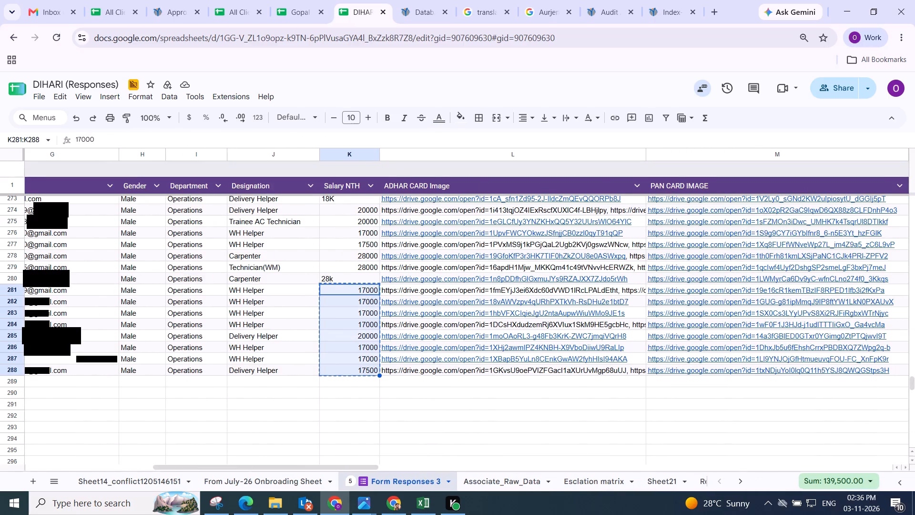
key("ctrl+shift+Page_Down")
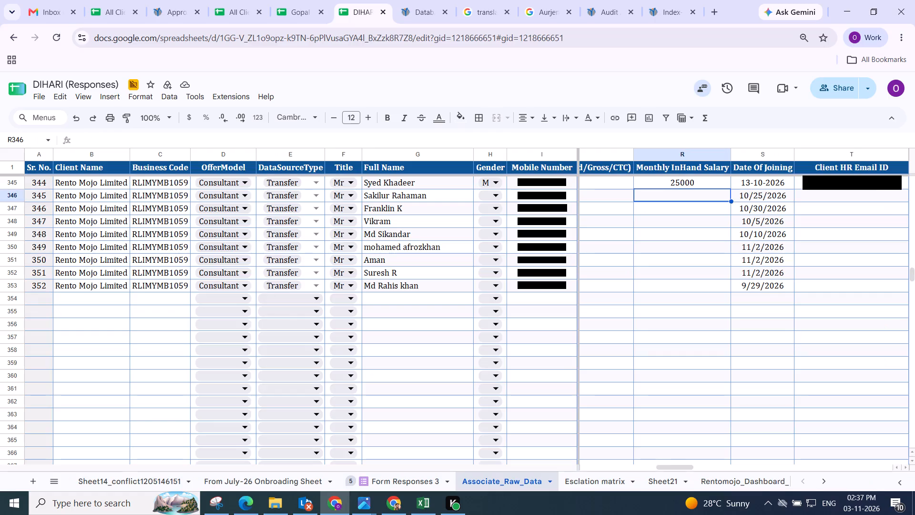
key("ctrl+shift+v")
Copy the Client HR Email ID, Reporting Manager Name and Reporting Manager Number from row 345 down through row 353.
key("Left")
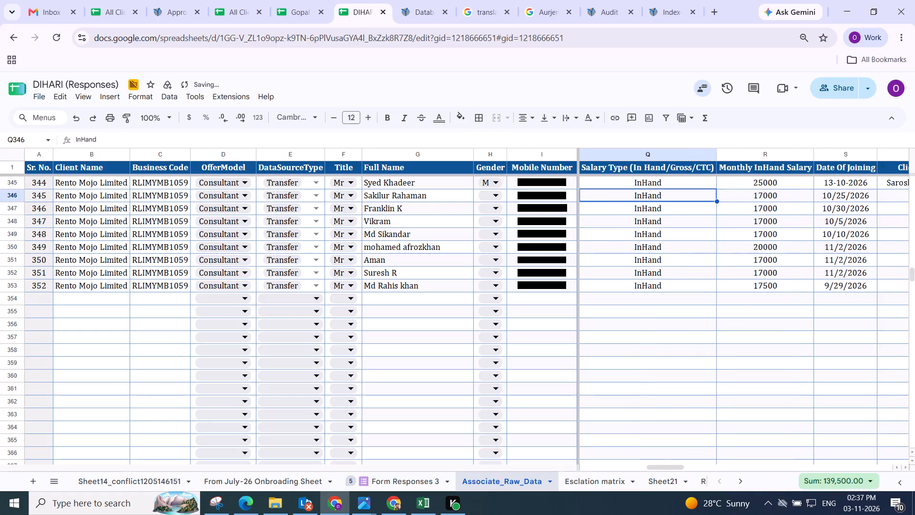
key("Left")
key("Right")
key("Right")
key("Right")
key("Right")
key("Right")
key("Right")
key("Left")
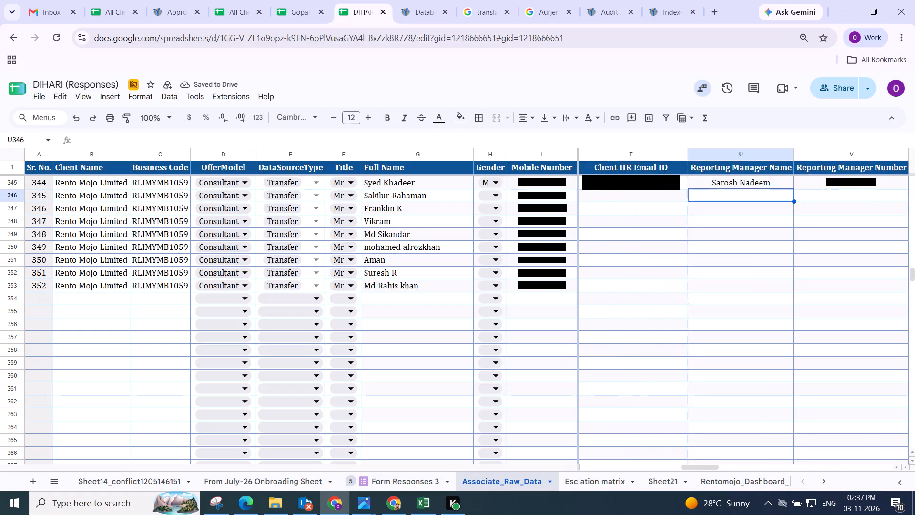
key("Left")
key("Left")
key("Right")
key("Left")
key("Right")
key("Right")
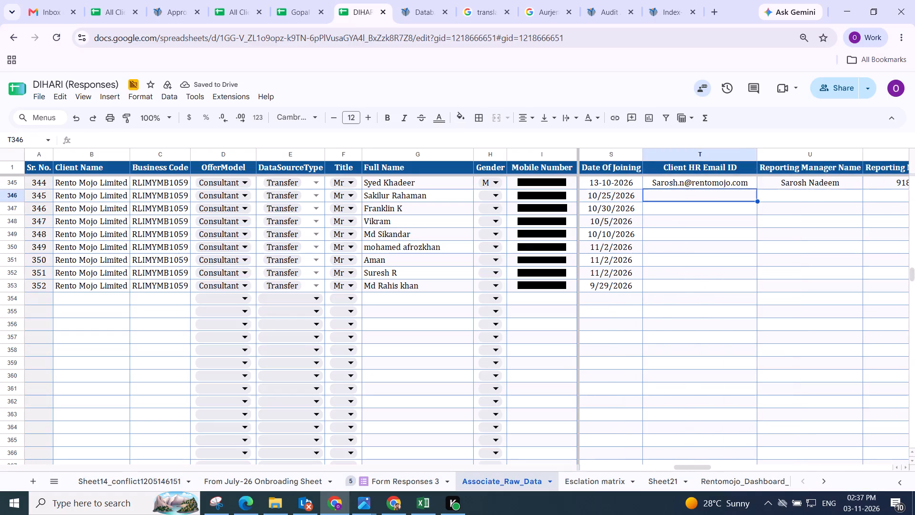
key("Left")
key("Left")
key("Right")
key("Up")
key("Up")
key("Up")
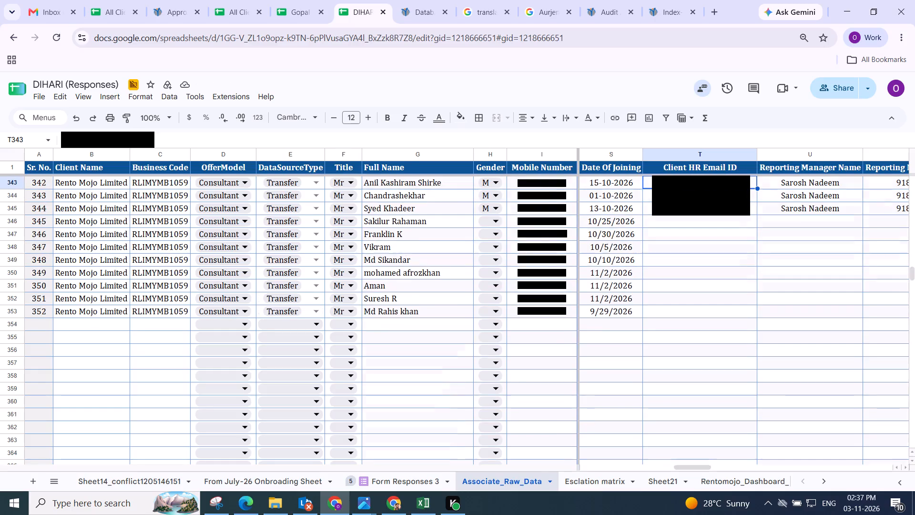
key("Up")
key("Up")
key("Down")
key("Down")
key("Down")
key("Down")
key("shift+Right")
key("shift+Right")
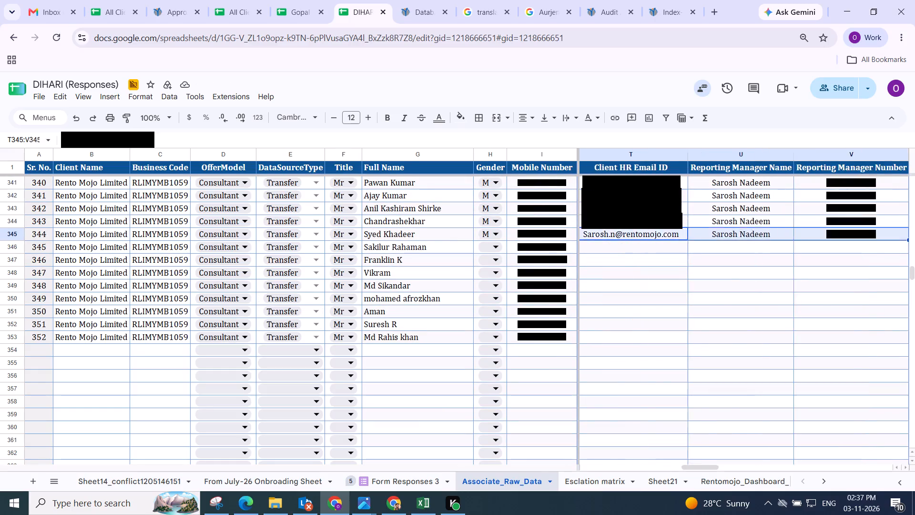
key("shift+Right")
key("shift+Right")
key("shift+Left")
key("shift+Left")
key("ctrl+c")
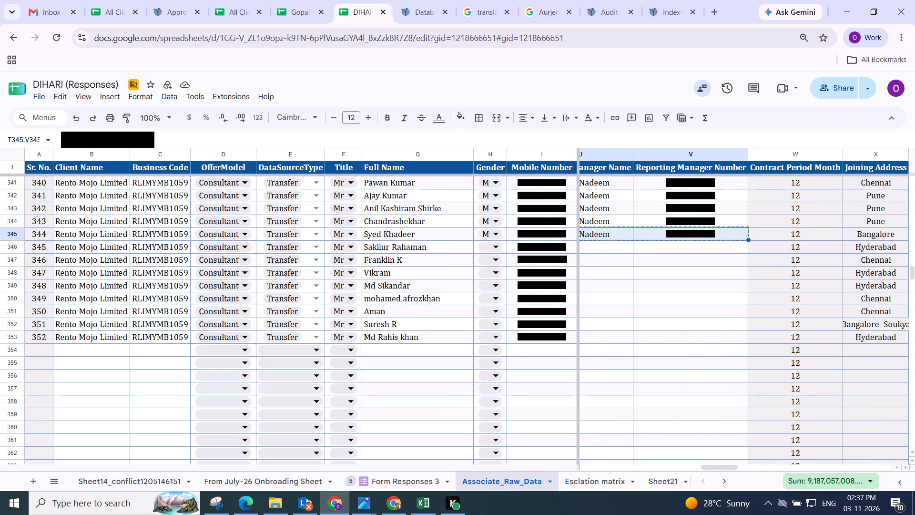
key("shift+Down")
key("shift+Down")
key("shift+Down")
key("shift+Down")
key("shift+Down")
key("shift+Down")
key("shift+Down")
key("shift+Down")
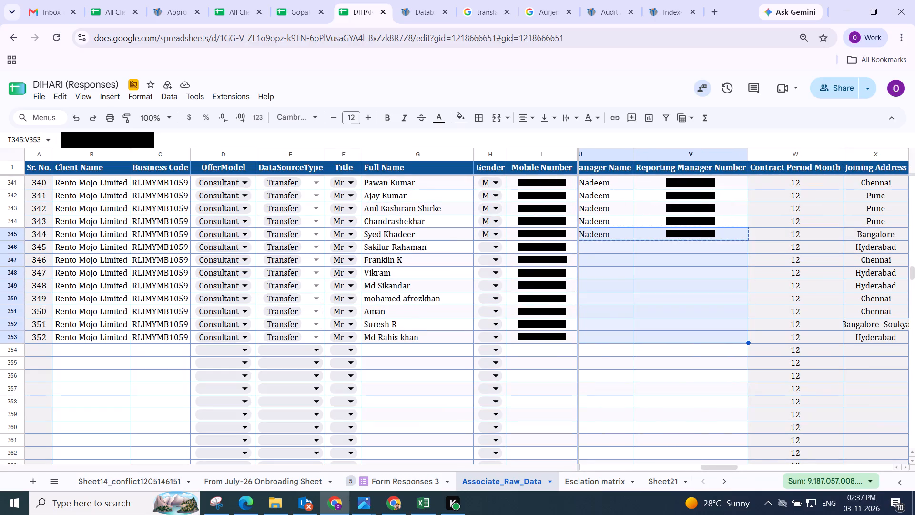
key("ctrl+v")
Enter the current date, 03-11-2026, as the OB Received Date in row 346.
key("Right")
key("Right")
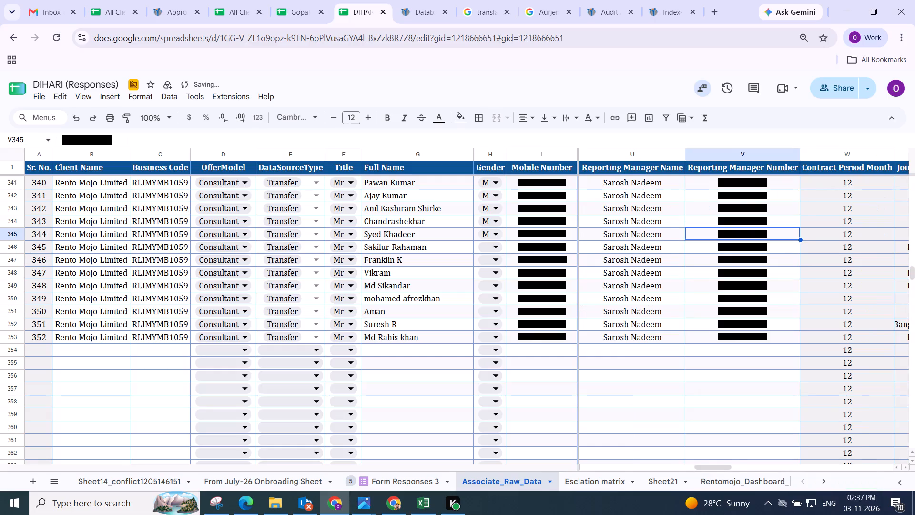
key("Right")
key("Right")
key("Right")
key("Right")
key("Left")
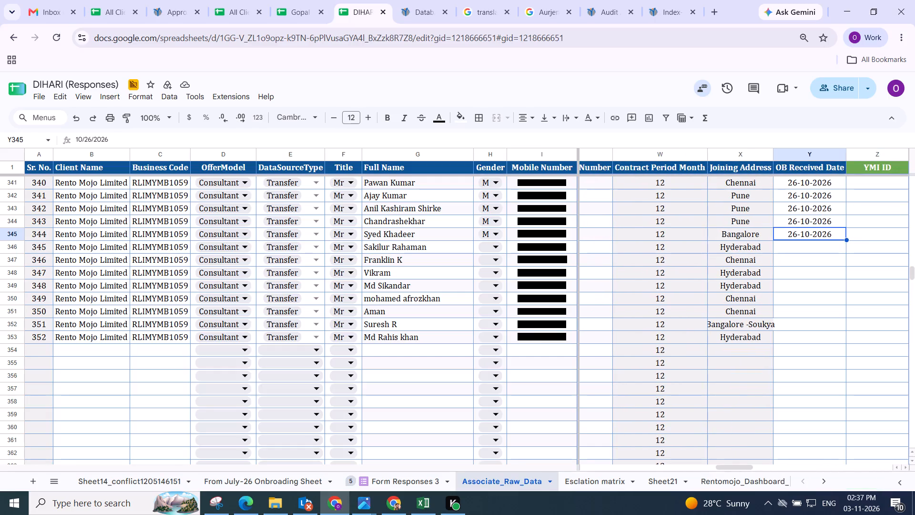
key("Down")
key("Up")
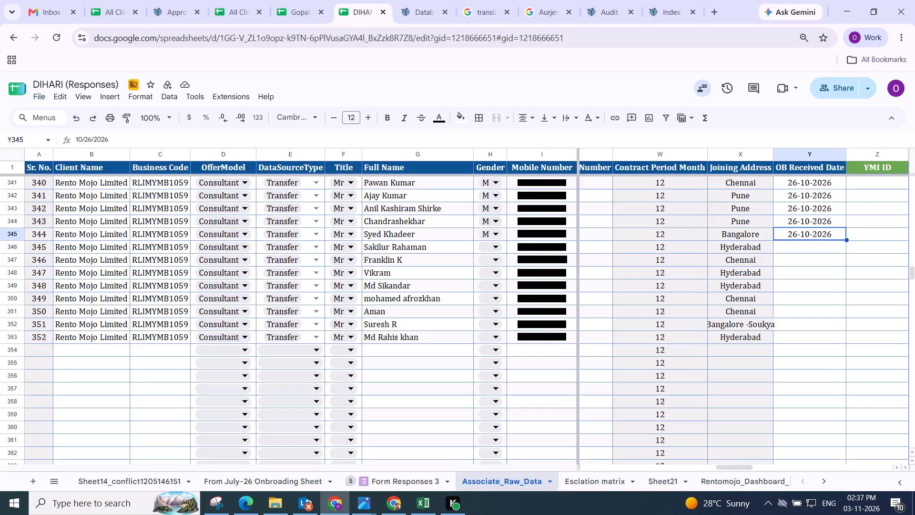
key("Down")
key("semicolon")
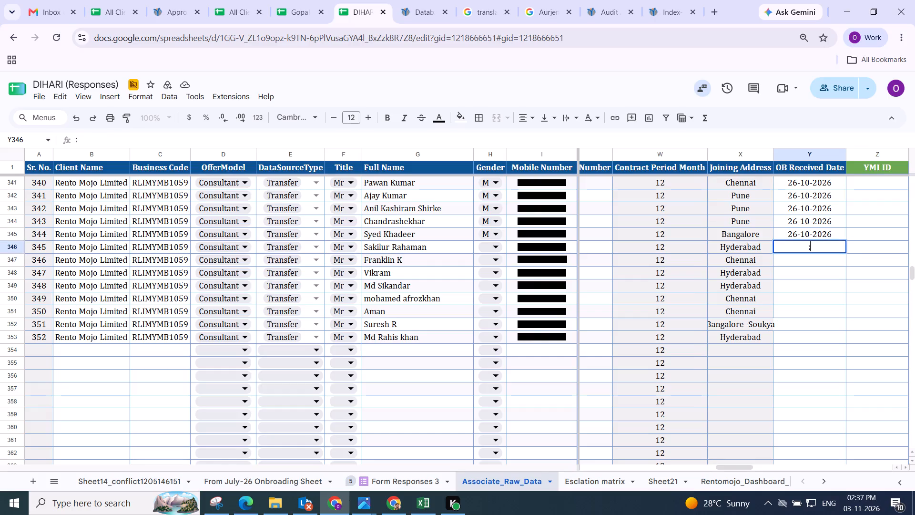
key("BackSpace")
key("semicolon")
key("BackSpace")
key("ctrl+semicolon")
key("Down")
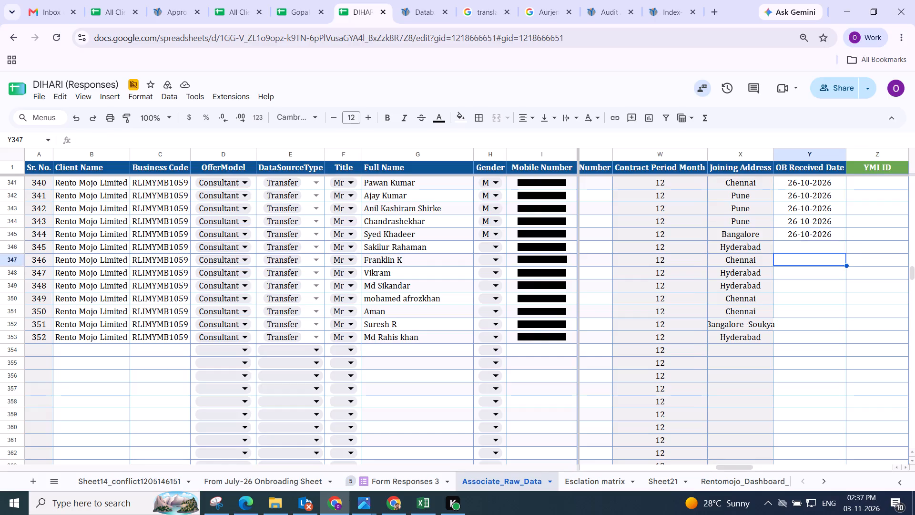
key("Up")
key("ctrl+semicolon")
key("Down")
key("Up")
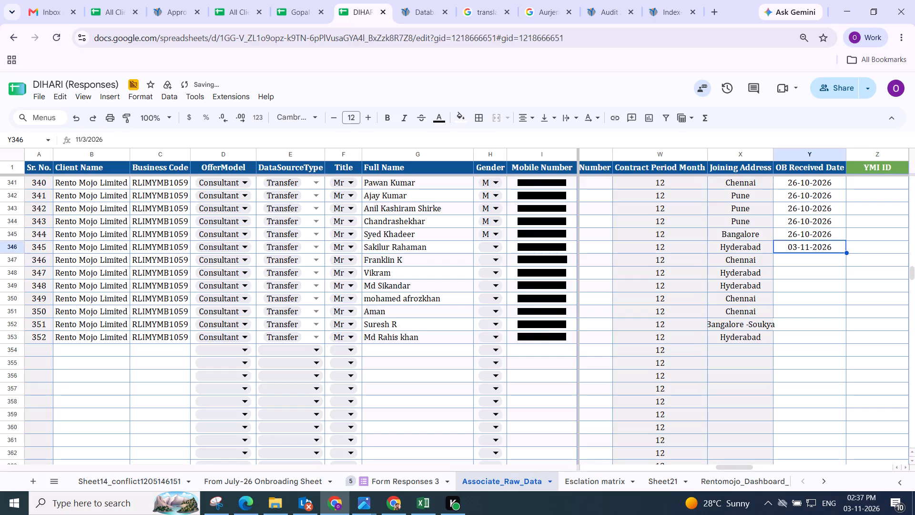
Copy the 03-11-2026 OB Received Date from row 346 down through row 353.
key("ctrl+c")
key("shift+Down")
key("shift+Down")
key("shift+Down")
key("shift+Down")
key("shift+Down")
key("shift+Down")
key("shift+Down")
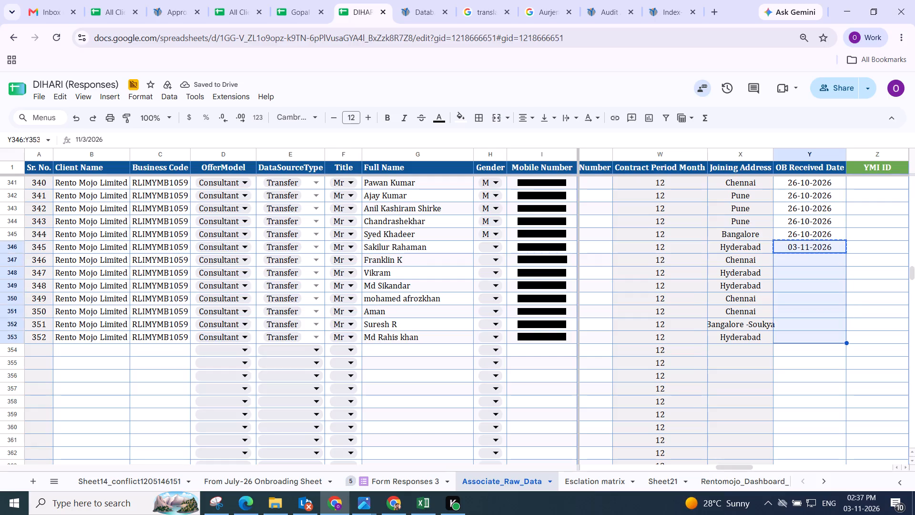
key("ctrl+v")
Copy the In Process status in the Offer Letter Status column beside Emp Code from row 345 down through row 353.
key("Left")
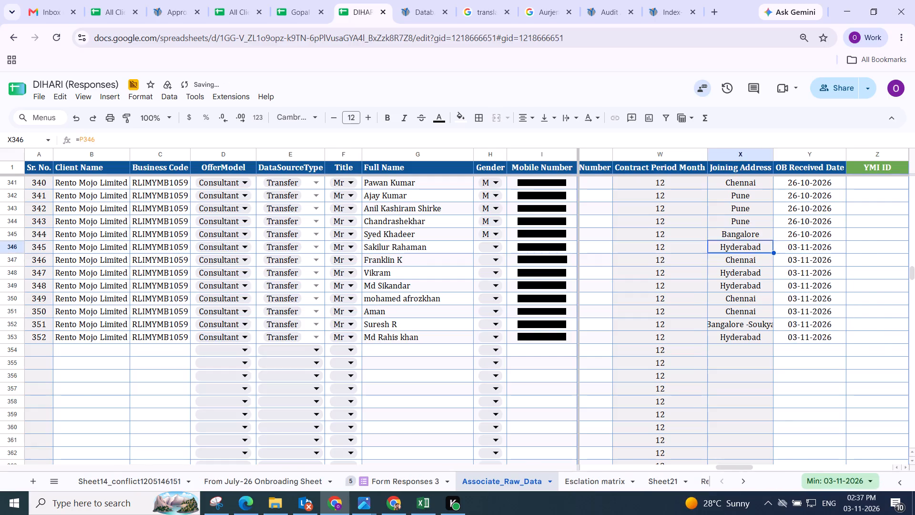
key("Left")
key("Right")
key("Right")
key("Right")
key("Right")
key("Right")
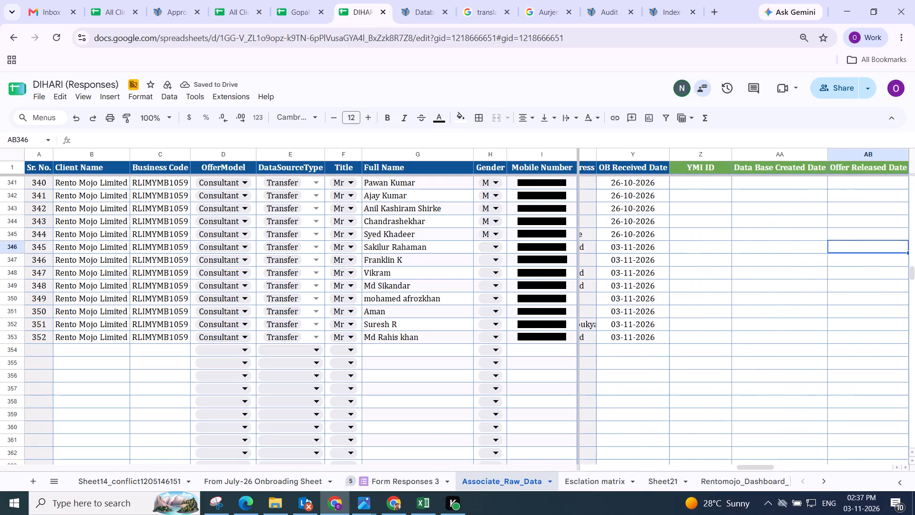
key("Right")
key("Right")
key("Right")
key("Right")
key("Left")
key("Right")
key("Right")
key("Right")
key("Left")
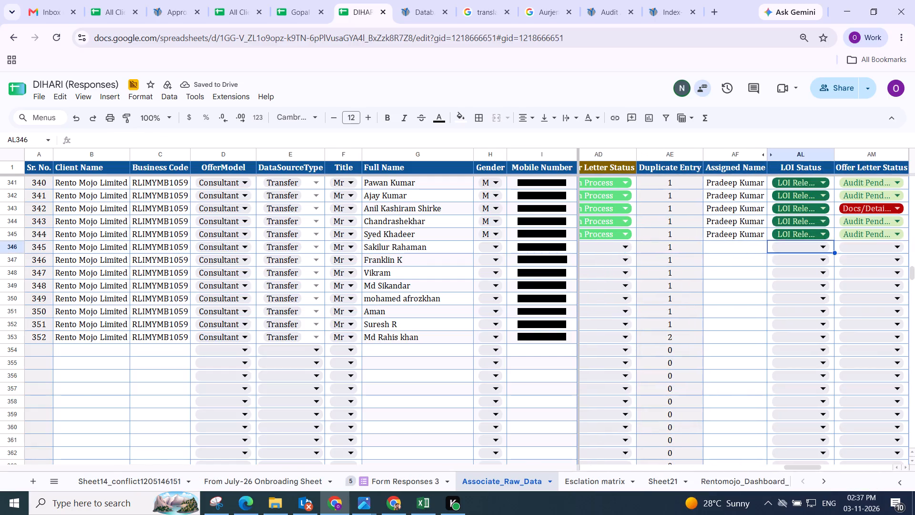
key("Left")
key("Left")
key("Left")
key("Left")
key("Up")
key("Right")
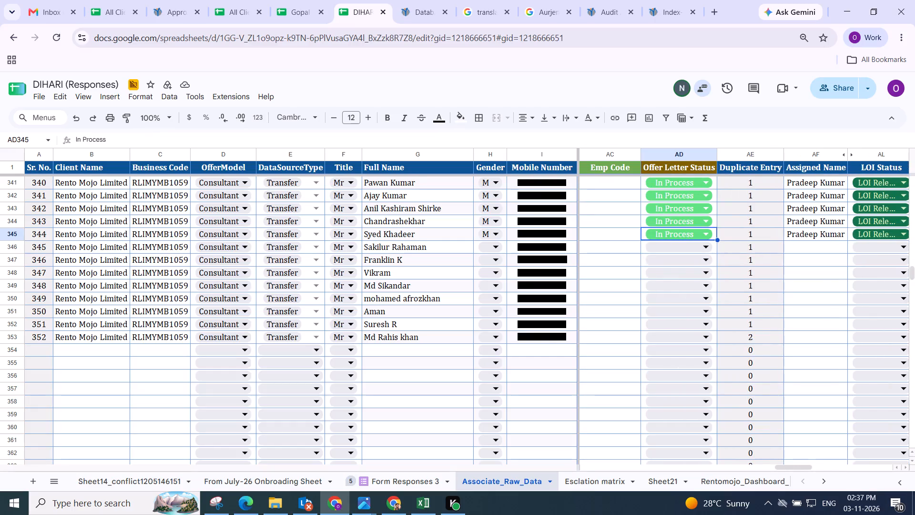
key("ctrl+c")
key("shift+Down")
key("shift+Down")
key("shift+Down")
key("shift+Down")
key("shift+Down")
key("shift+Down")
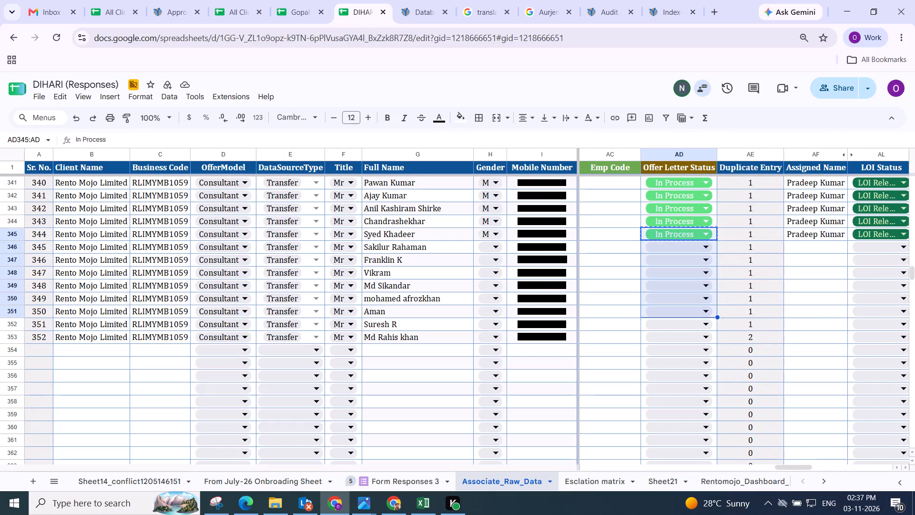
key("shift+Down")
key("shift+Down")
key("ctrl+v")
Copy the Assigned Name entry from row 345 down through row 353.
key("Right")
key("Right")
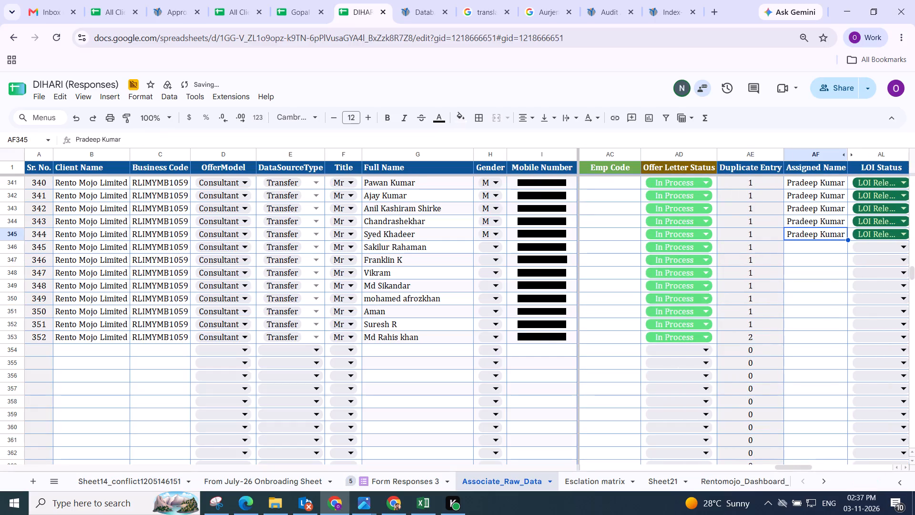
key("ctrl+c")
key("shift+Down")
key("shift+Down")
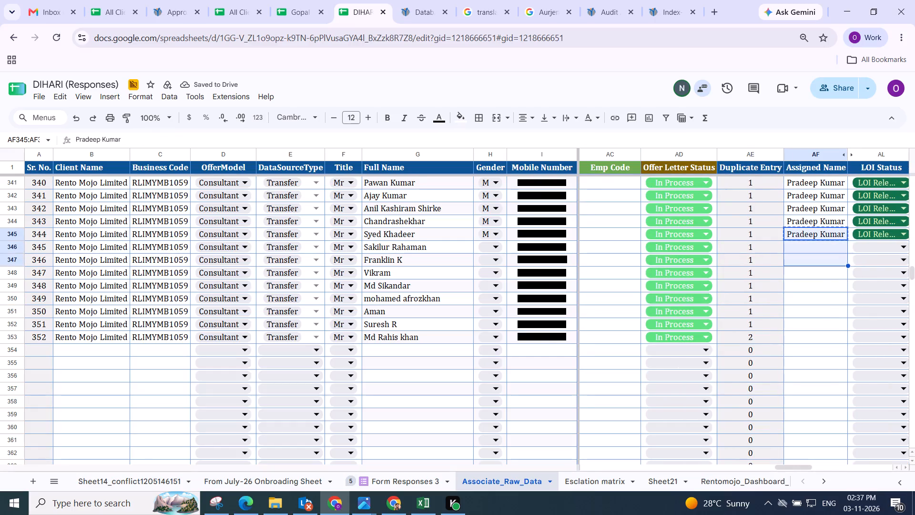
key("shift+Down")
key("shift+Down")
key("shift+Down")
key("shift+Down")
key("shift+Down")
key("shift+Down")
key("ctrl+v")
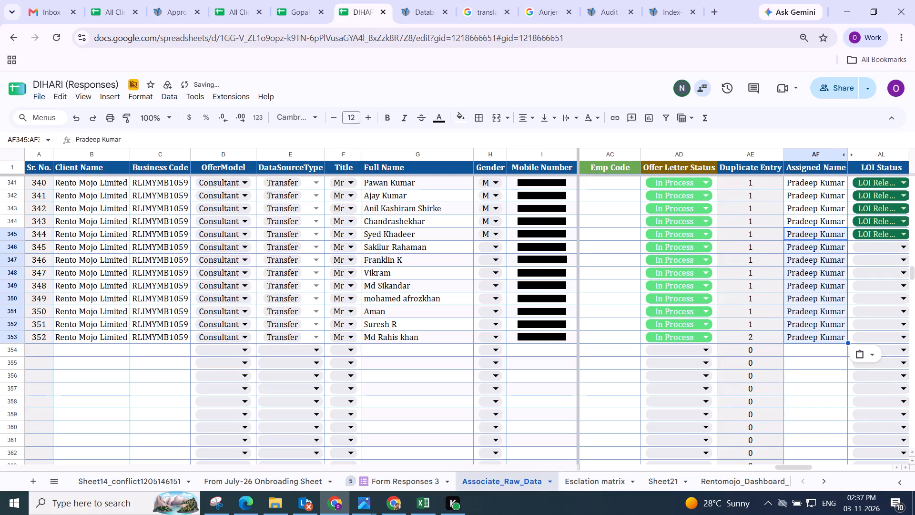
Examine row 345's remaining status, OB Done Date and remarks columns, and go back to the Duplicate Entry column.
key("Right")
key("Right")
key("Right")
key("Left")
key("Left")
key("Right")
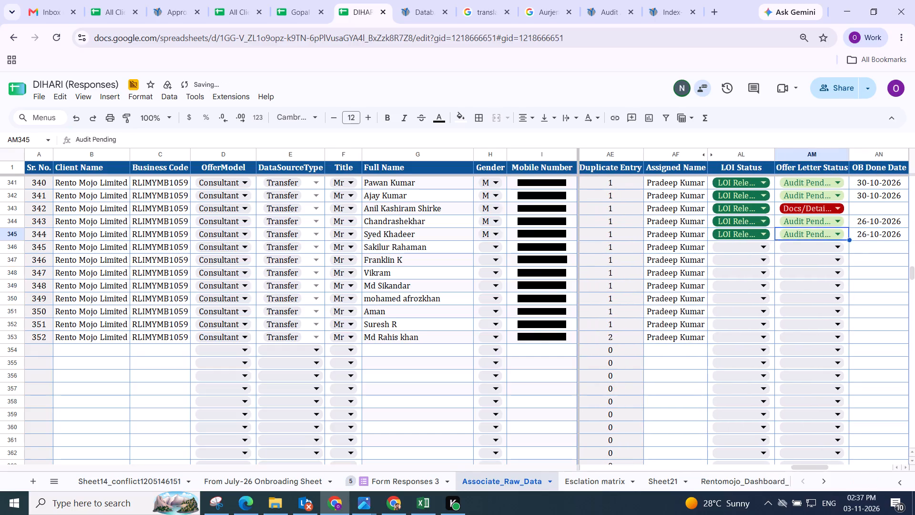
key("Right")
key("Right")
key("Right")
key("Right")
key("Left")
key("Left")
key("Left")
key("Left")
key("Left")
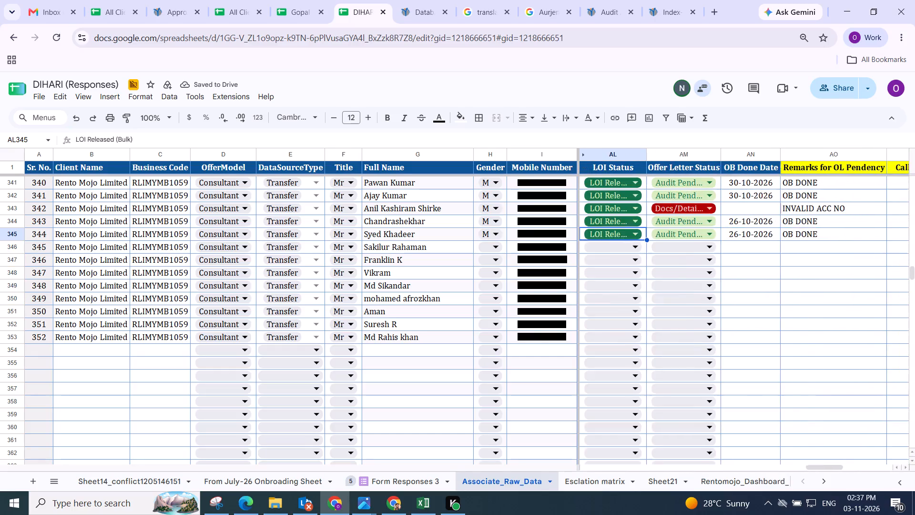
key("Left")
key("Left")
key("Left")
key("Left")
key("Right")
key("Right")
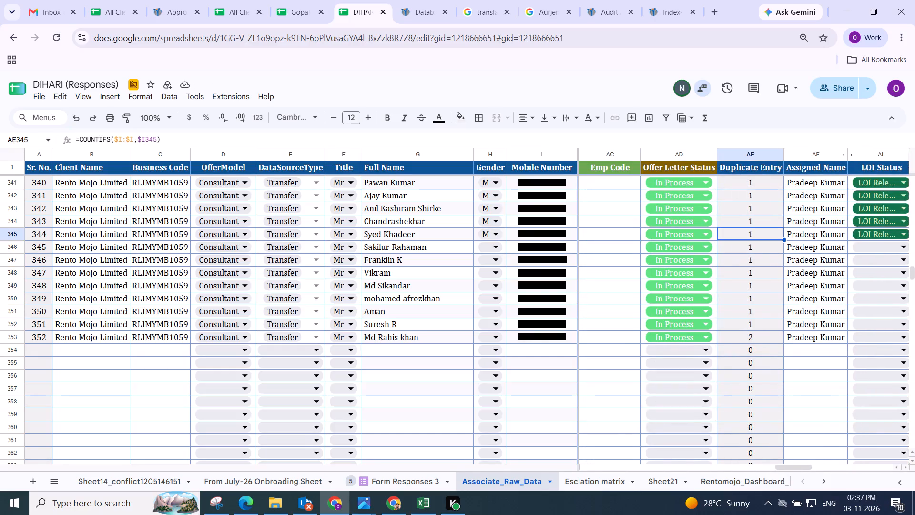
Copy the Gender value M from row 345 down through row 353 in Associate_Raw_Data.
key("Right")
key("Right")
key("Left")
key("Left")
key("Left")
key("Left")
key("Left")
key("Left")
key("Left")
key("Left")
key("Left")
key("Left")
key("Left")
key("Left")
key("Left")
key("Left")
key("Left")
key("Left")
key("Left")
key("Left")
key("Left")
key("Left")
key("Left")
key("Left")
key("Left")
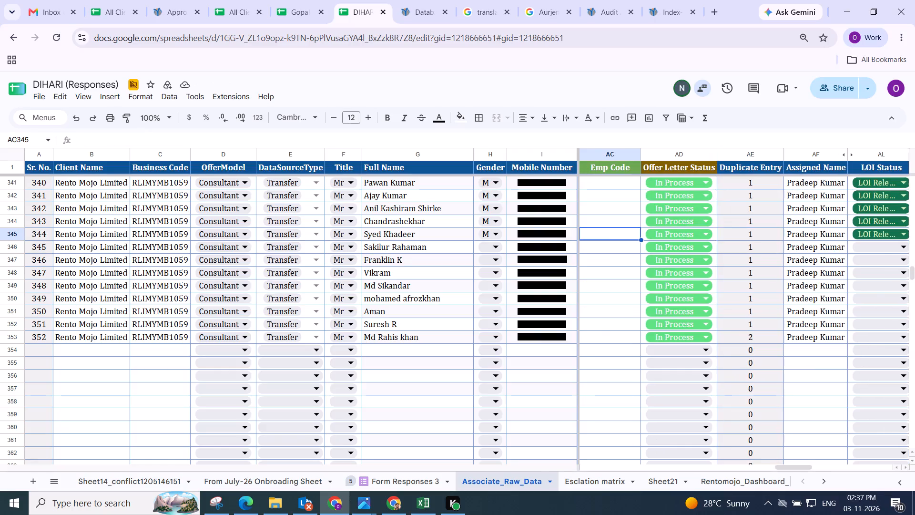
key("Right")
key("Right")
key("Right")
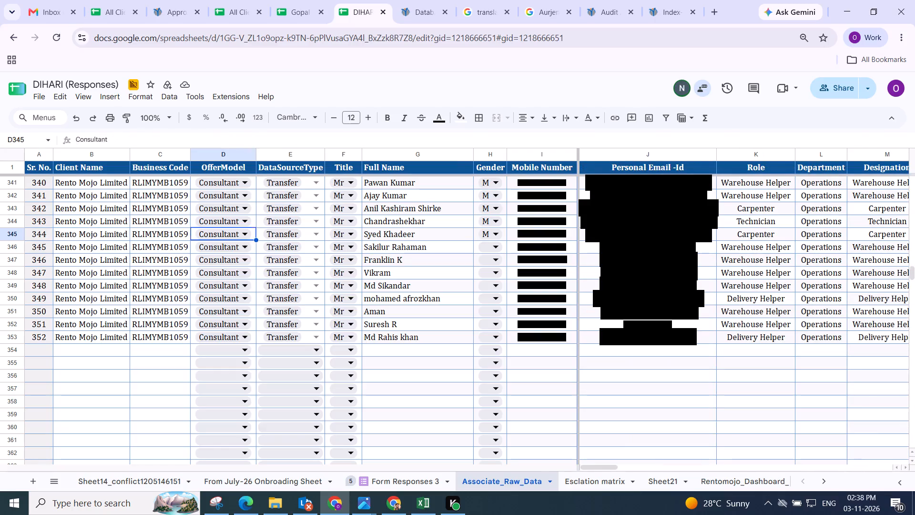
key("Right")
key("Right")
key("Right")
key("Right")
key("Down")
key("Up")
key("ctrl+c")
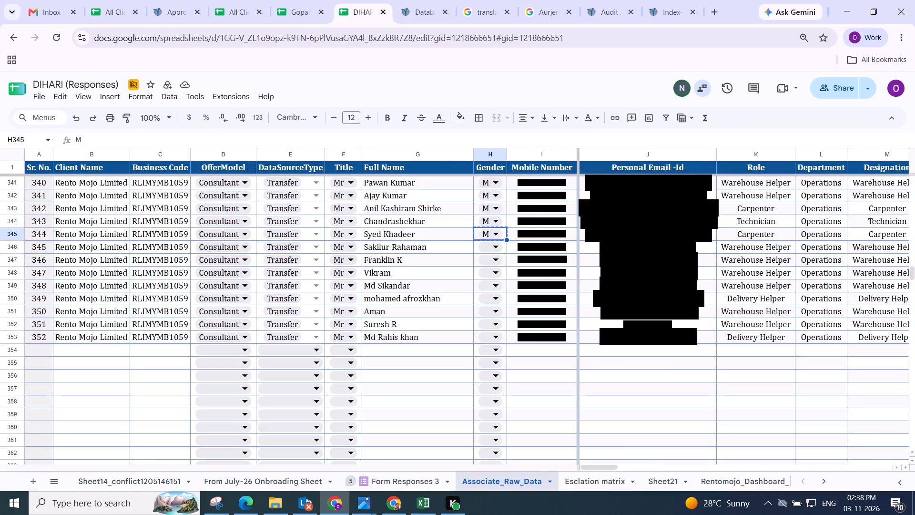
key("shift+Down")
key("shift+Down")
key("shift+Down")
key("shift+Down")
key("shift+Down")
key("shift+Down")
key("shift+Down")
key("shift+Down")
key("shift+Down")
key("shift+Up")
key("shift+Up")
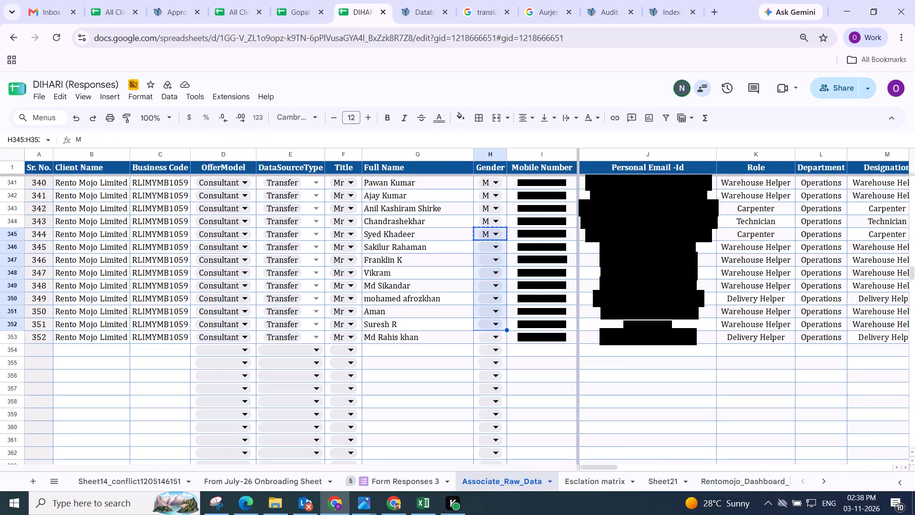
key("shift+Down")
key("ctrl+v")
Examine row 345's entries across the client, offer, name, contact, role and department columns.
key("Right")
key("Right")
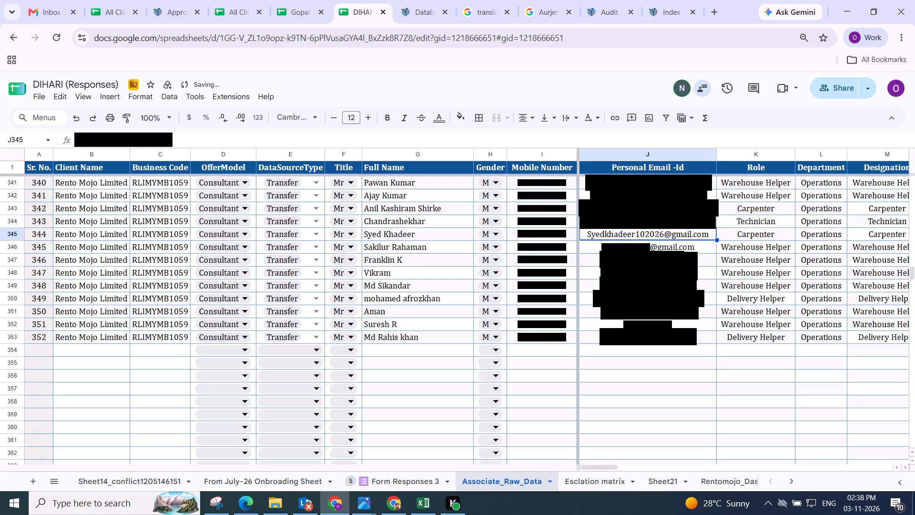
key("Left")
key("Right")
key("Right")
key("Right")
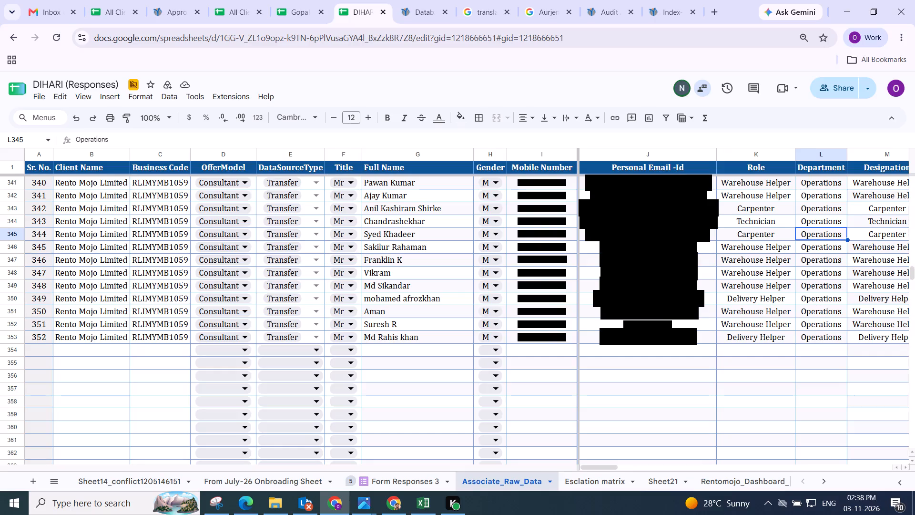
key("Left")
key("Left")
key("Left")
key("Left")
key("Left")
key("Left")
key("Left")
key("Left")
key("Left")
key("Left")
key("Left")
key("Left")
key("Left")
key("Left")
key("Left")
key("Left")
key("Left")
key("Left")
key("Right")
key("Right")
key("Right")
key("Right")
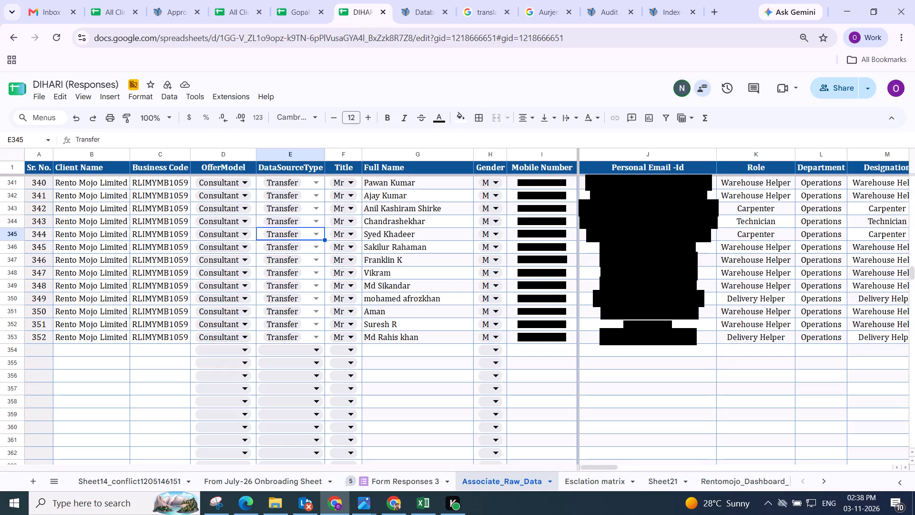
key("Right")
key("Right")
key("Right")
key("Right")
key("Right")
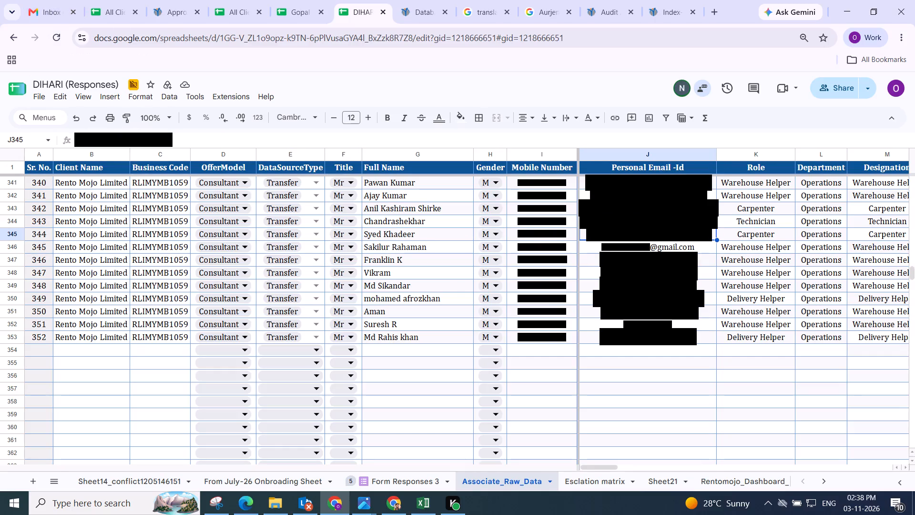
In Form Responses 3, copy the YOMA Status lookup formula from row 280, just above the new associates' blank status cells.
left_click(383, 478)
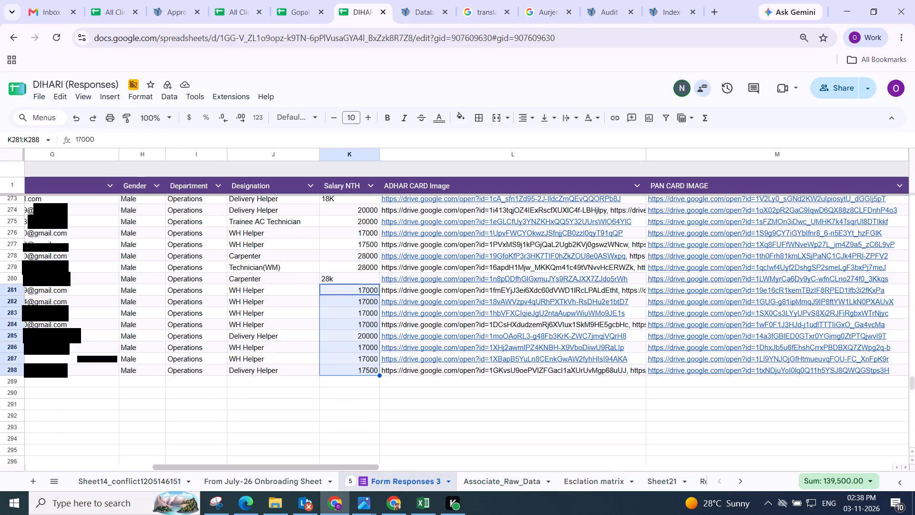
left_click(369, 396)
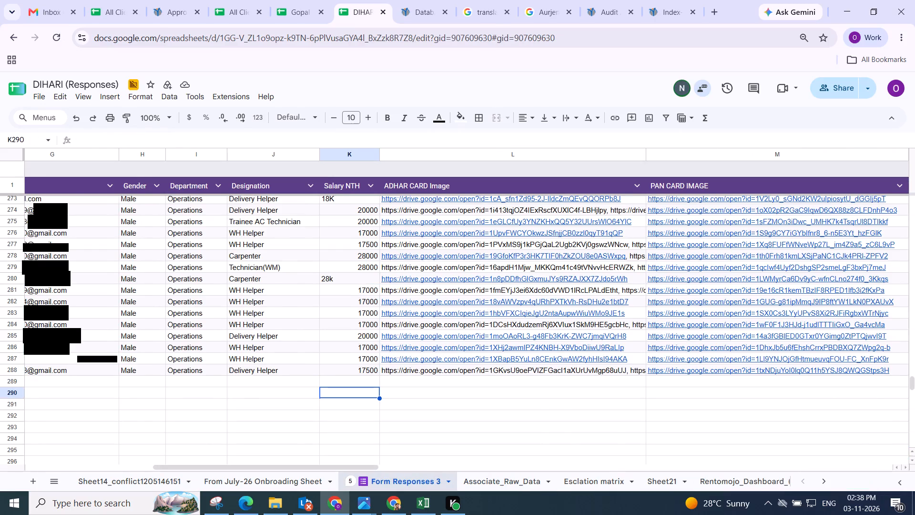
scroll(566, 352, "left", 2)
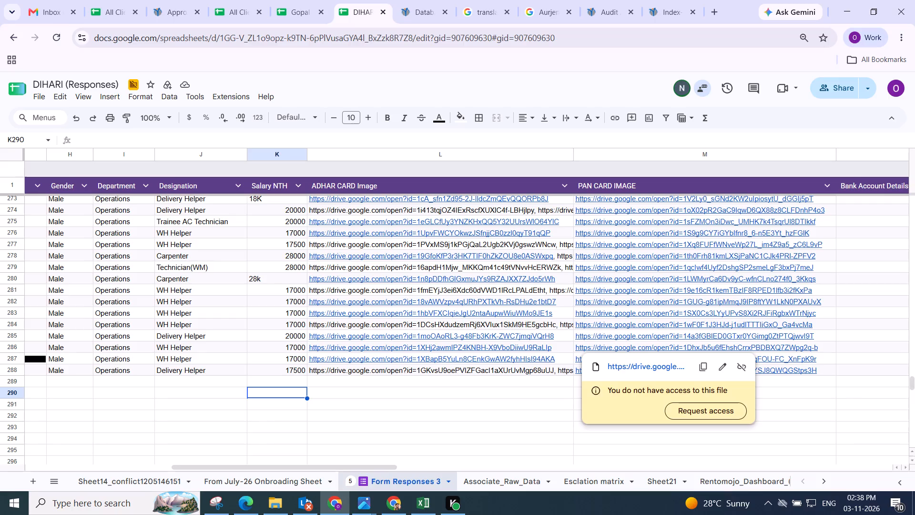
left_click(551, 408)
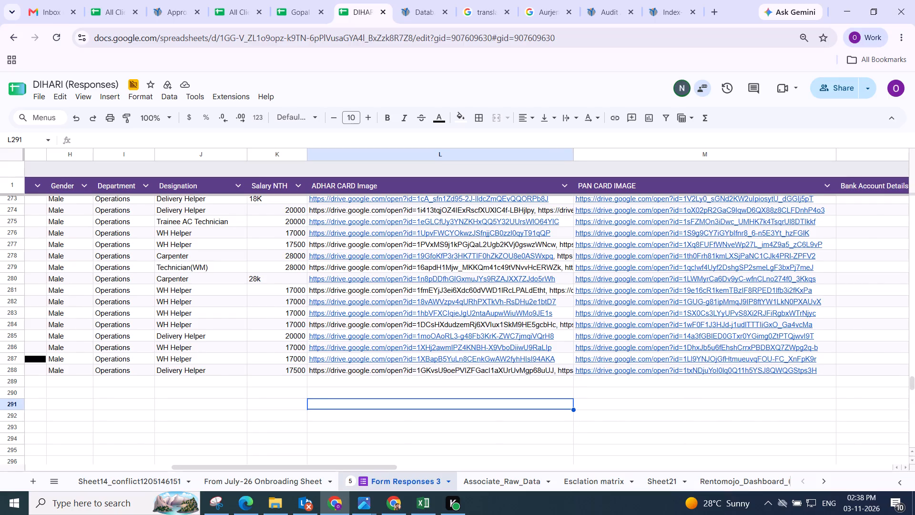
scroll(496, 345, "right", 3)
scroll(442, 342, "right", 2)
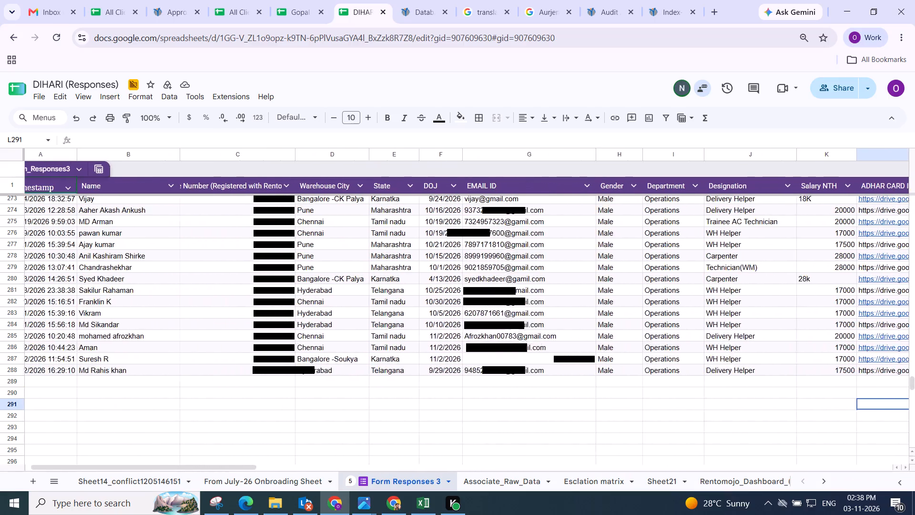
scroll(372, 334, "right", 2)
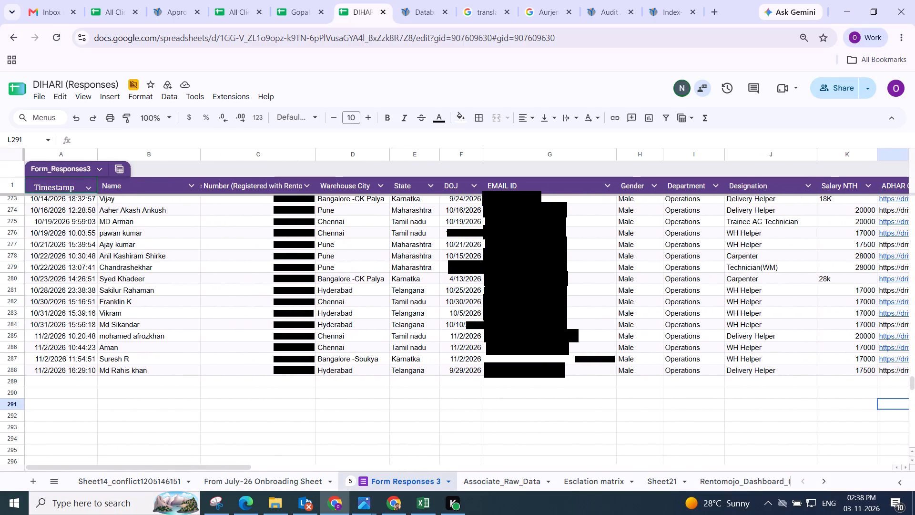
scroll(491, 337, "left", 3)
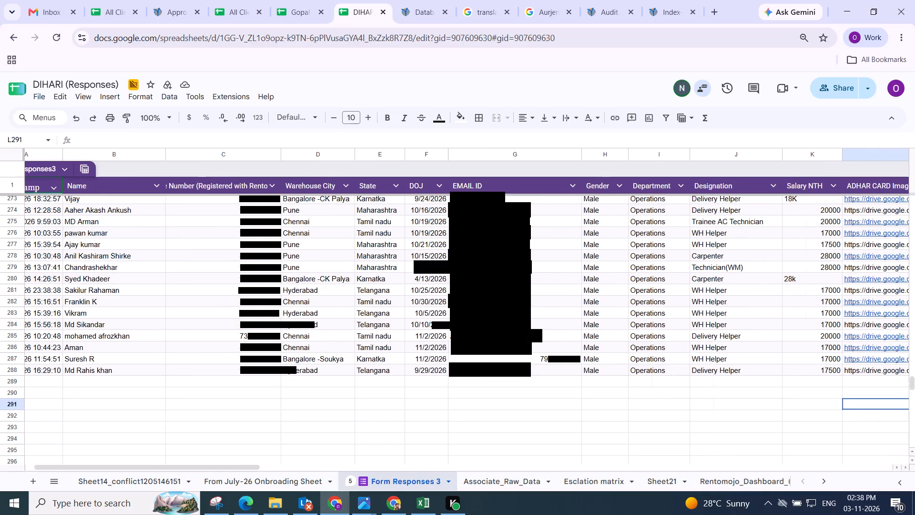
scroll(491, 337, "left", 16)
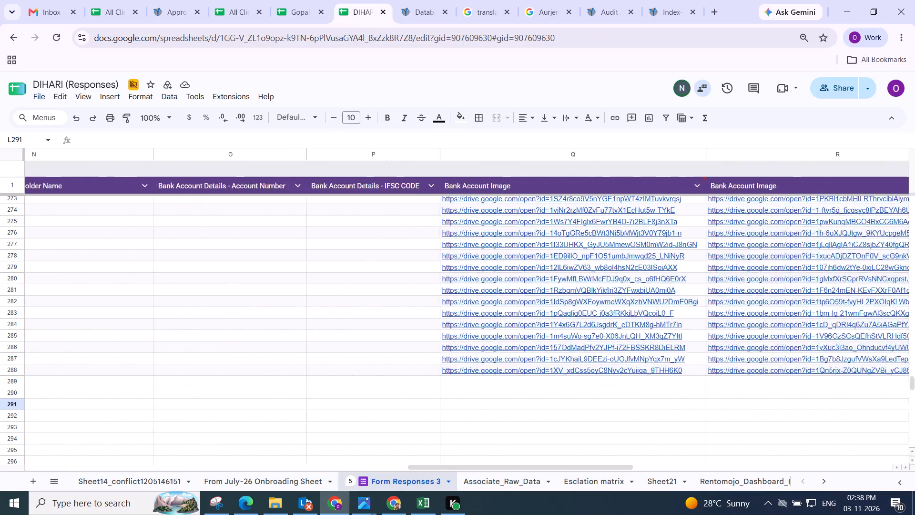
scroll(491, 337, "left", 7)
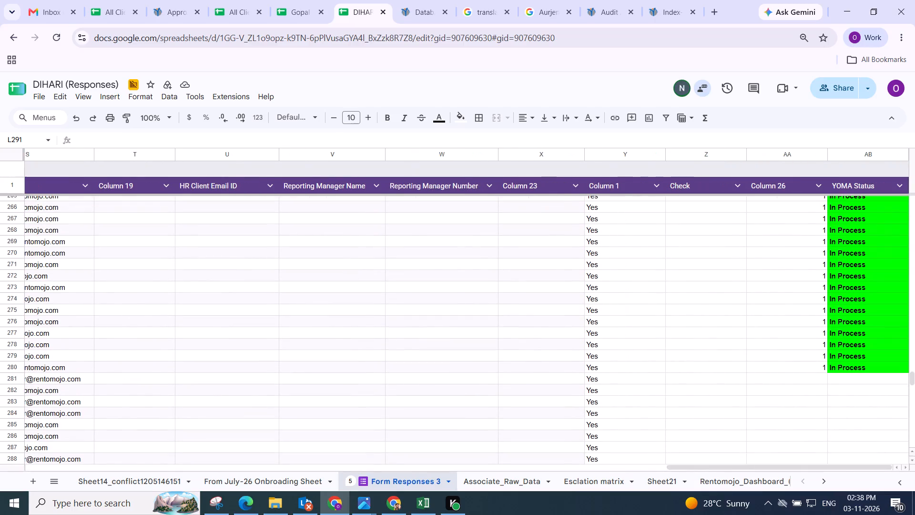
scroll(541, 343, "down", 1)
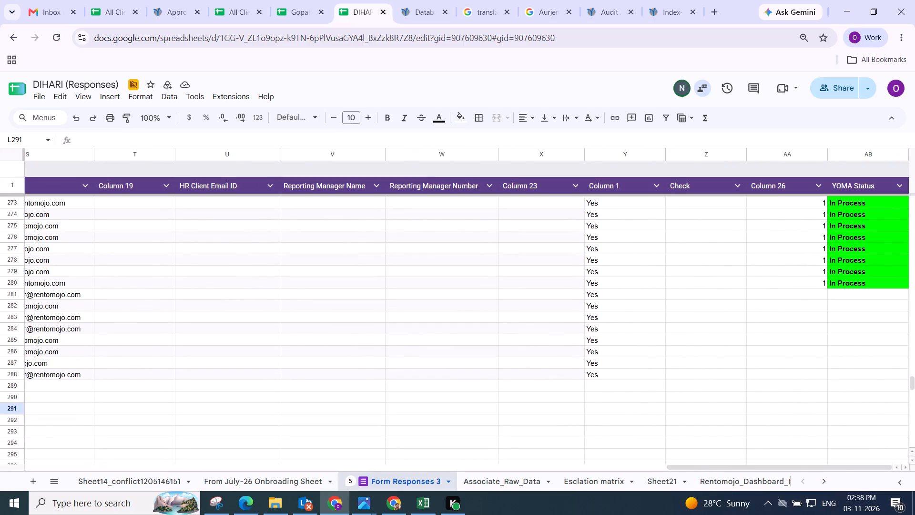
left_click(832, 297)
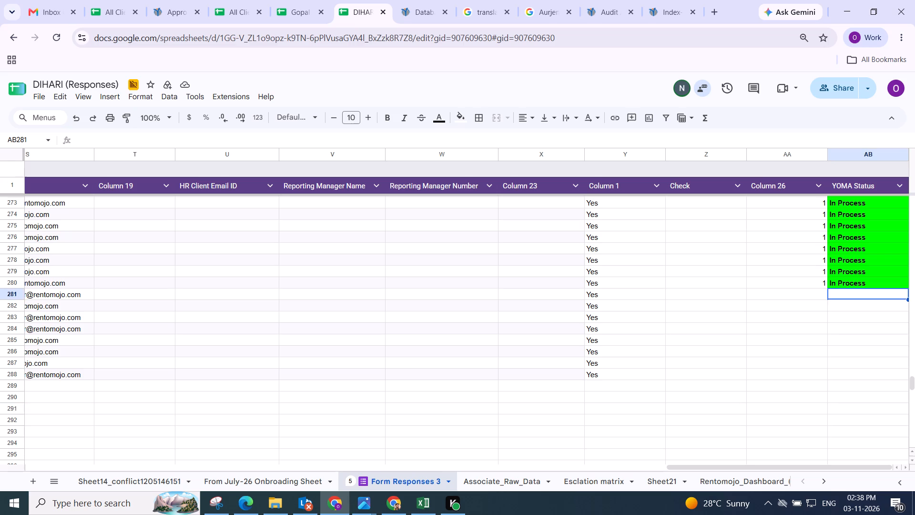
key("Up")
key("ctrl+c")
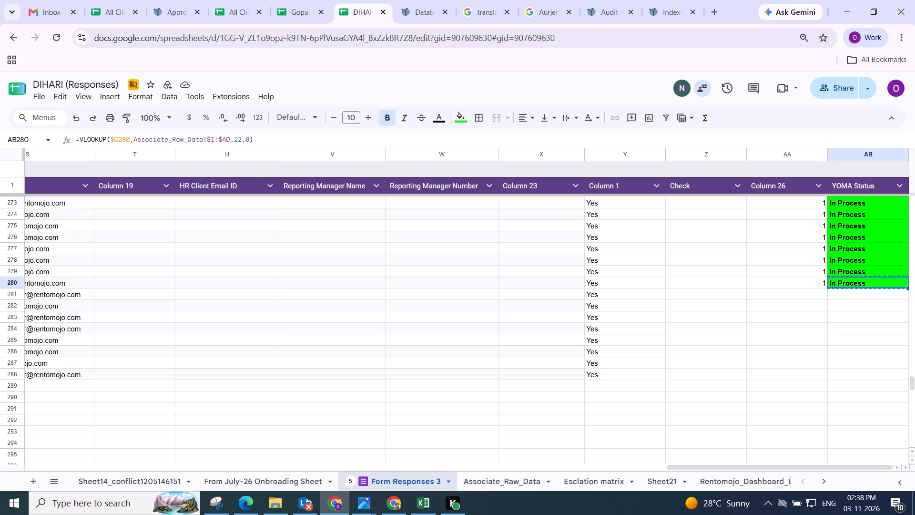
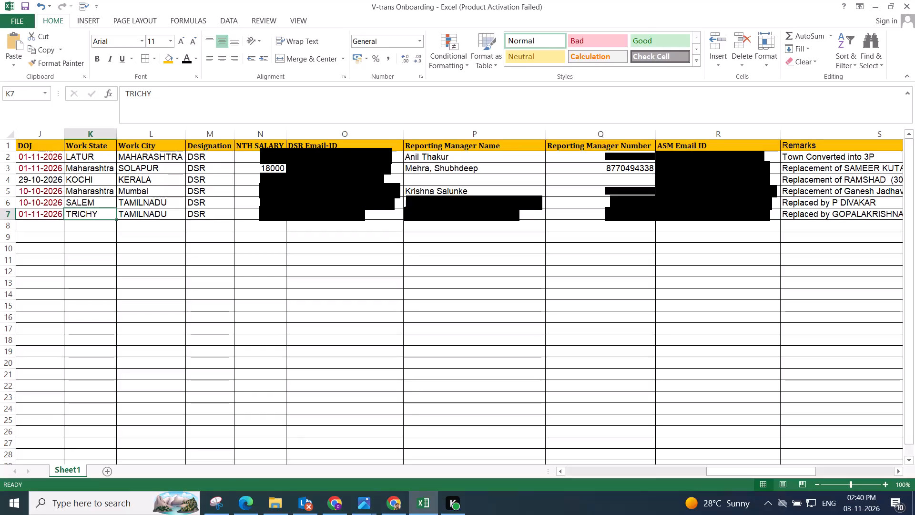
Switch back to Form Responses 3 in Chrome and count the new associates' names in rows 281 to 288.
left_click(337, 507, "shift")
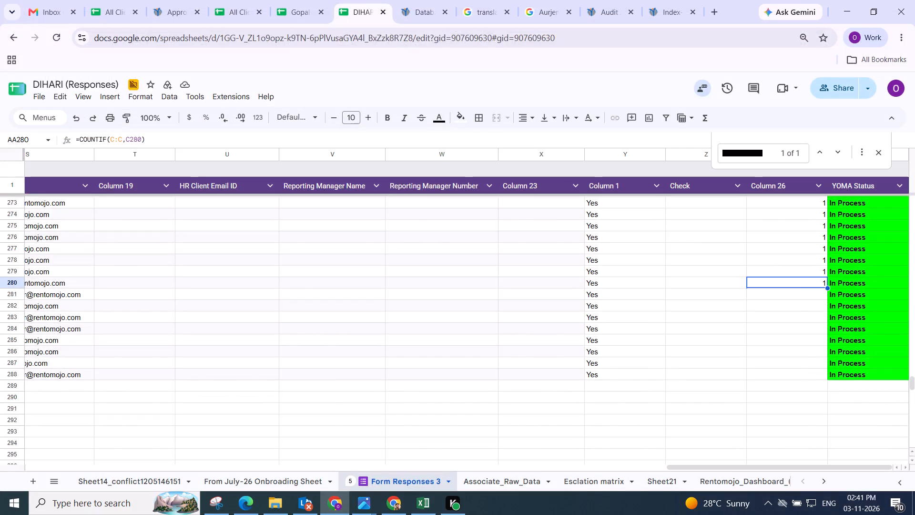
scroll(317, 359, "right", 10, "shift")
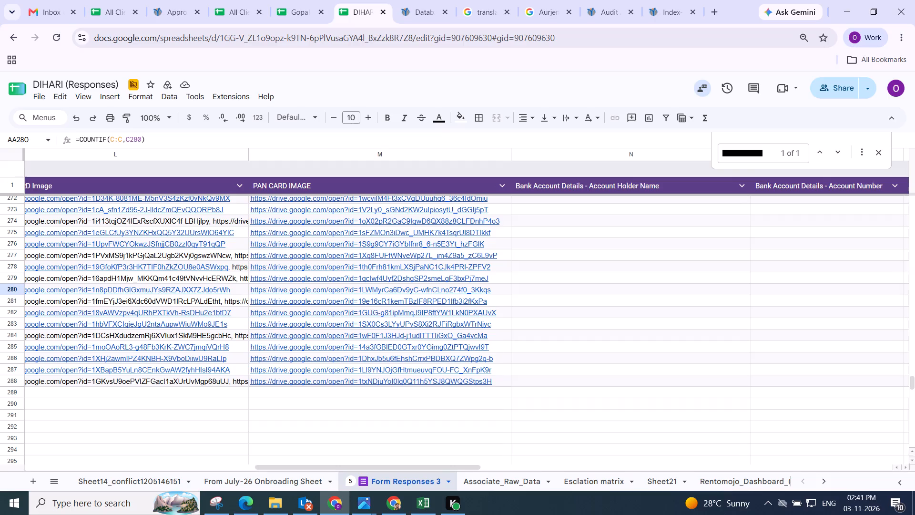
scroll(317, 359, "right", 8, "shift")
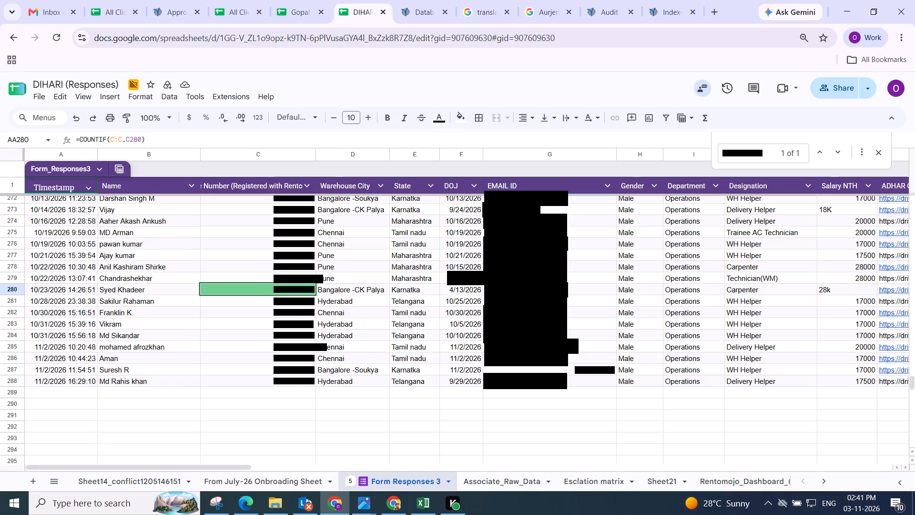
left_click(292, 306, "shift")
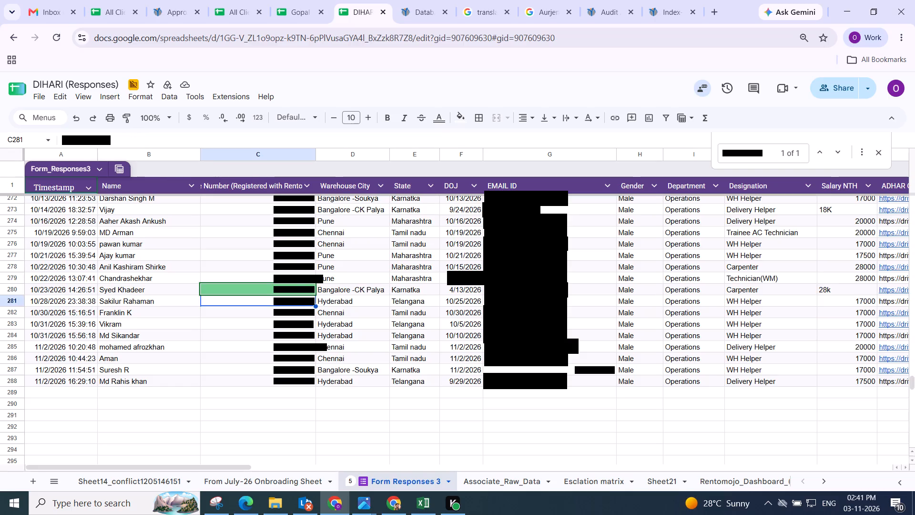
key("Left")
key("Left")
key("Right")
key("ctrl+shift+Down")
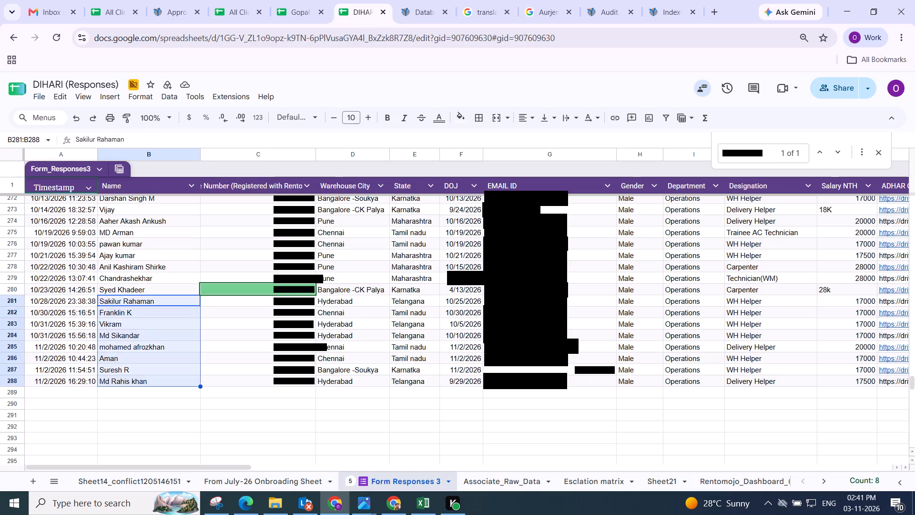
left_click(436, 430)
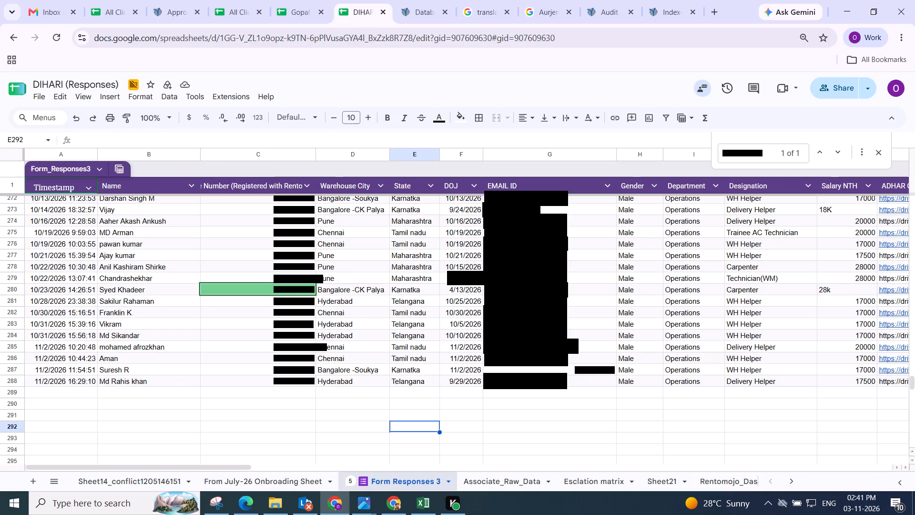
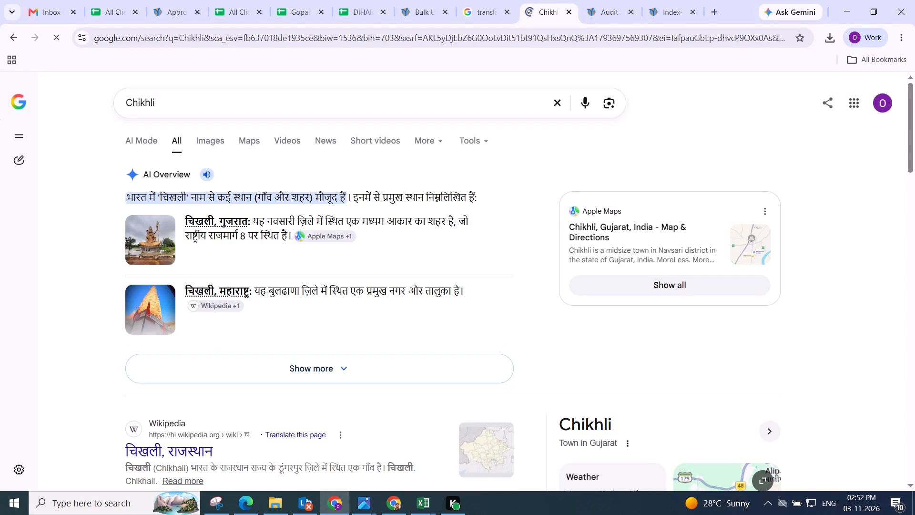
Review the Google results for Chikhli and refine the search to chikhli gujarat to look up the town's district.
scroll(349, 245, "down", 1)
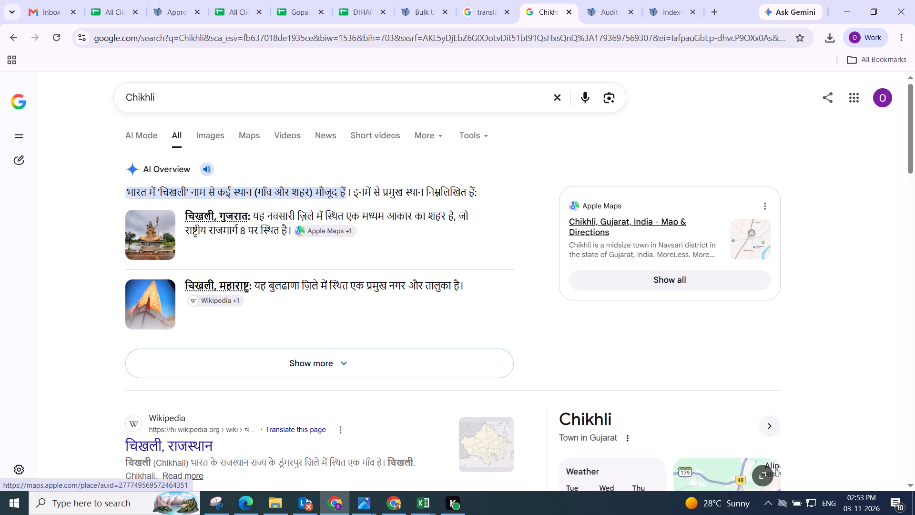
scroll(396, 260, "down", 2)
scroll(396, 260, "up", 1)
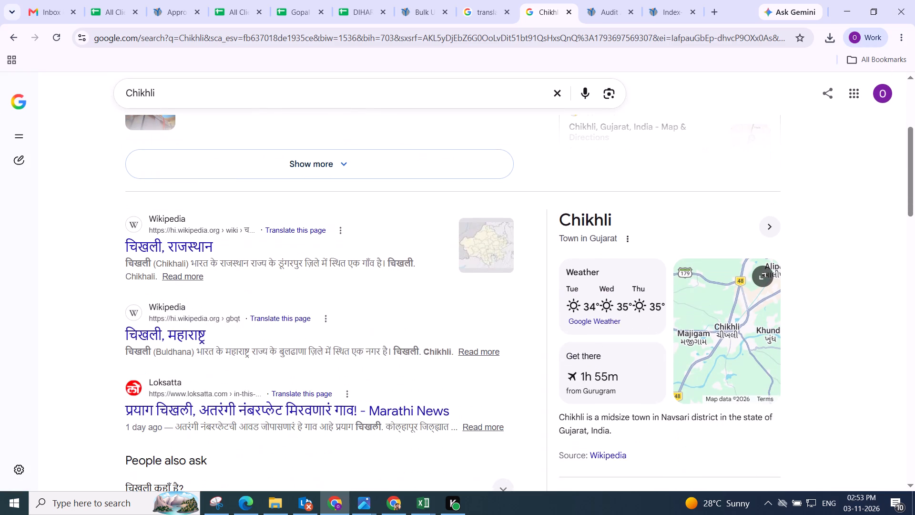
scroll(396, 260, "up", 1)
left_click(170, 98)
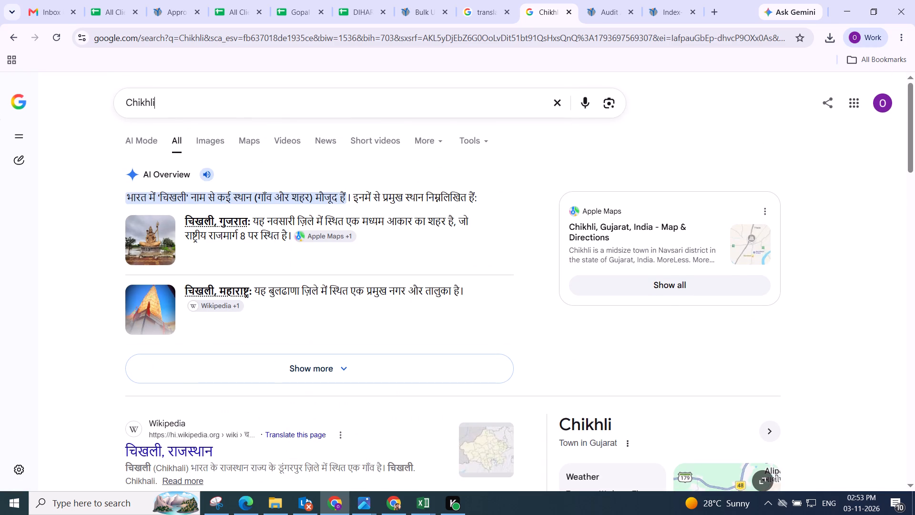
key("space")
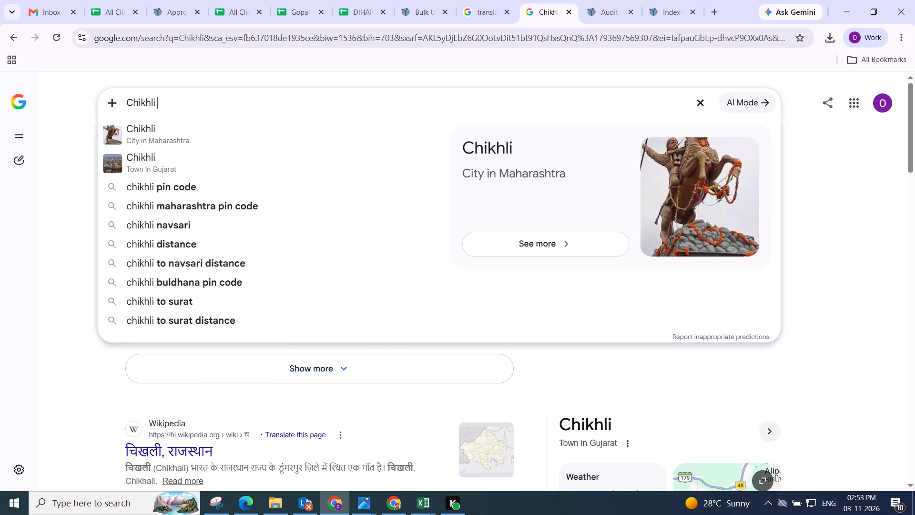
key("BackSpace")
left_click(177, 126)
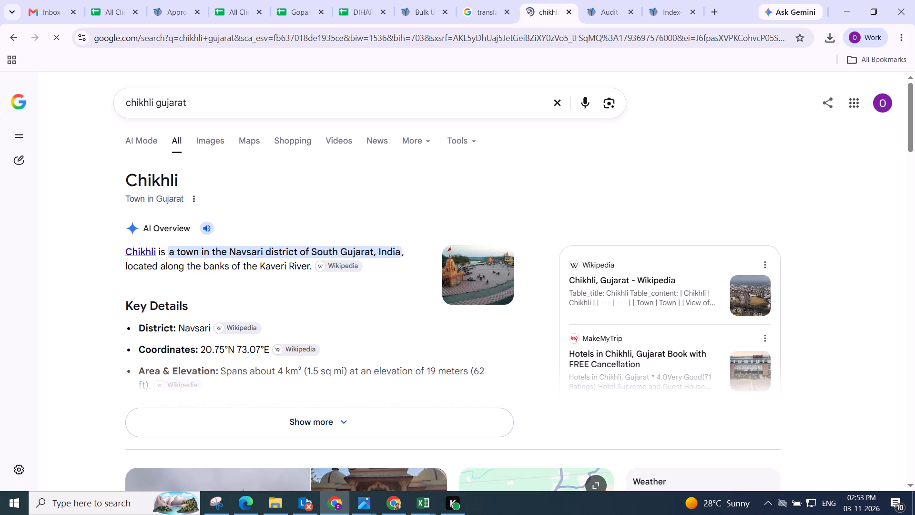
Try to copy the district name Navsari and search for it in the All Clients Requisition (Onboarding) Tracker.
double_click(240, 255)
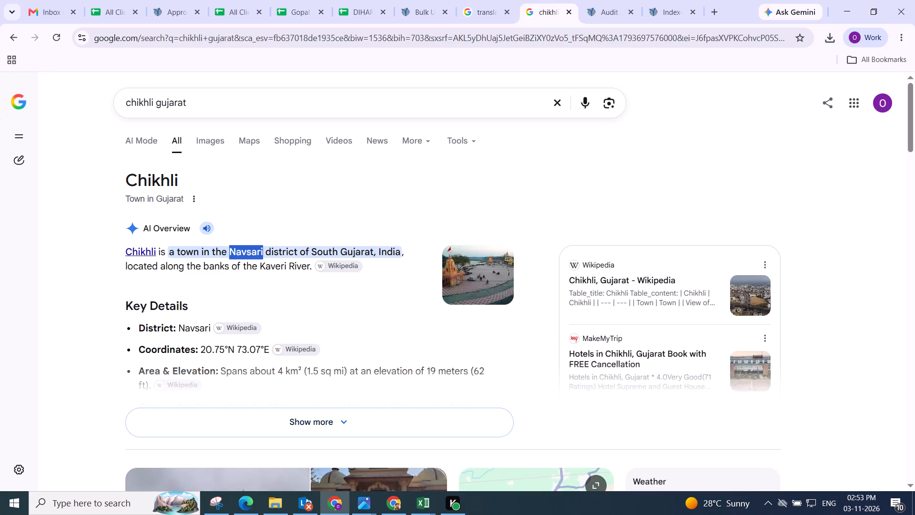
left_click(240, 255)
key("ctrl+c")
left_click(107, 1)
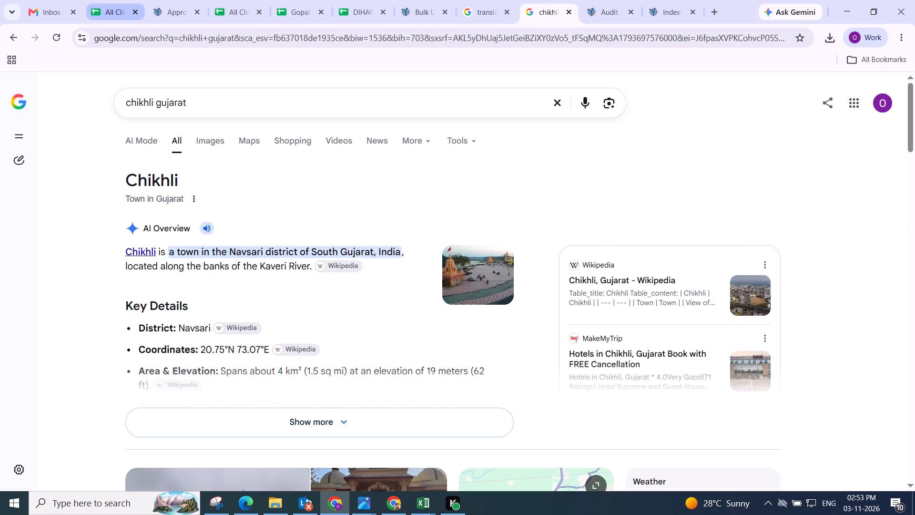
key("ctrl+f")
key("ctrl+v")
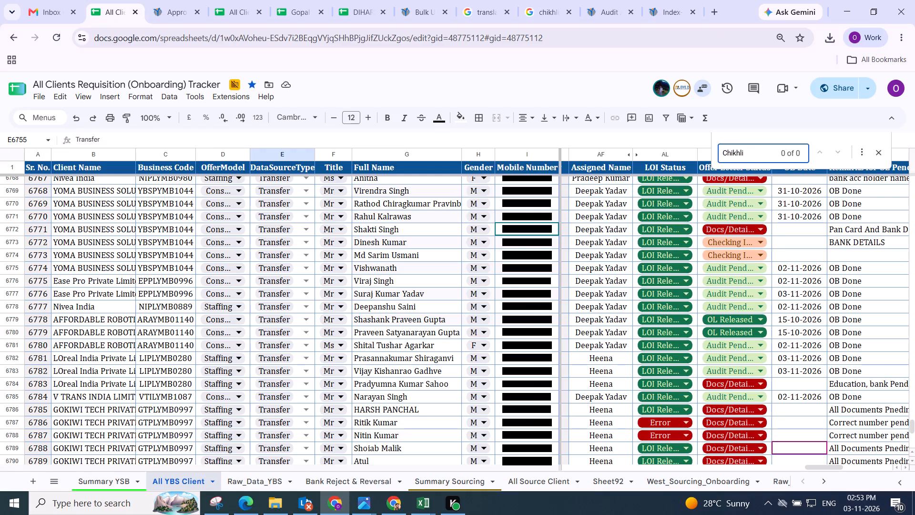
Copy the district name Navsari from the Chikhli results and find its entries in the Gopal Snacks Onboarding Status sheet.
left_click(555, 3)
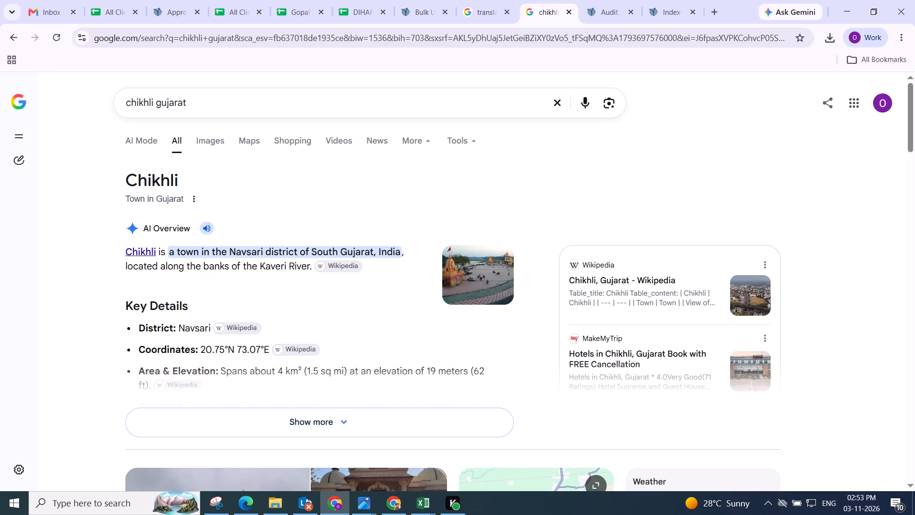
double_click(189, 332)
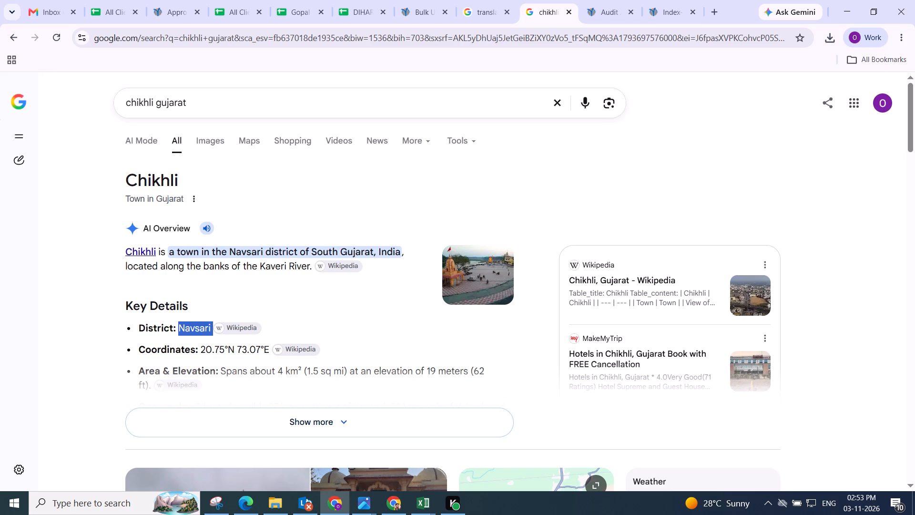
key("ctrl+c")
left_click(102, 11)
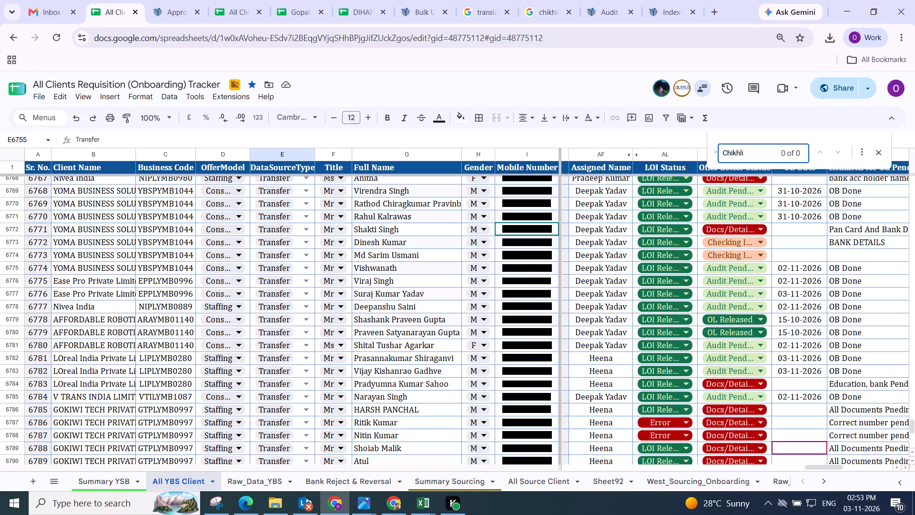
left_click(302, 10)
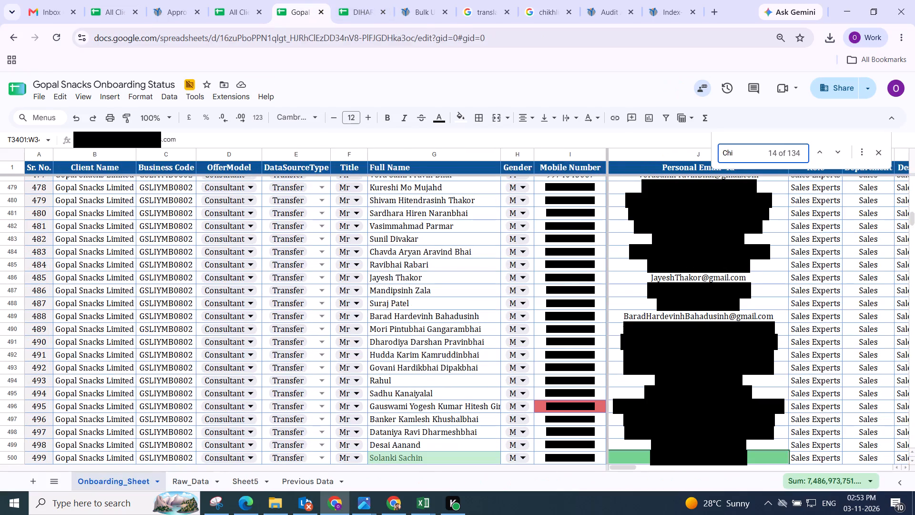
key("ctrl+f")
key("ctrl+v")
key("Return")
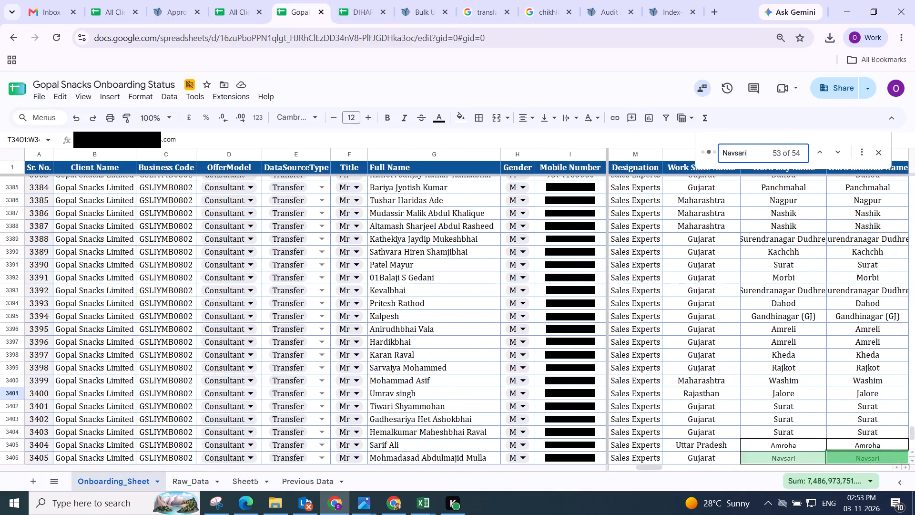
key("Return")
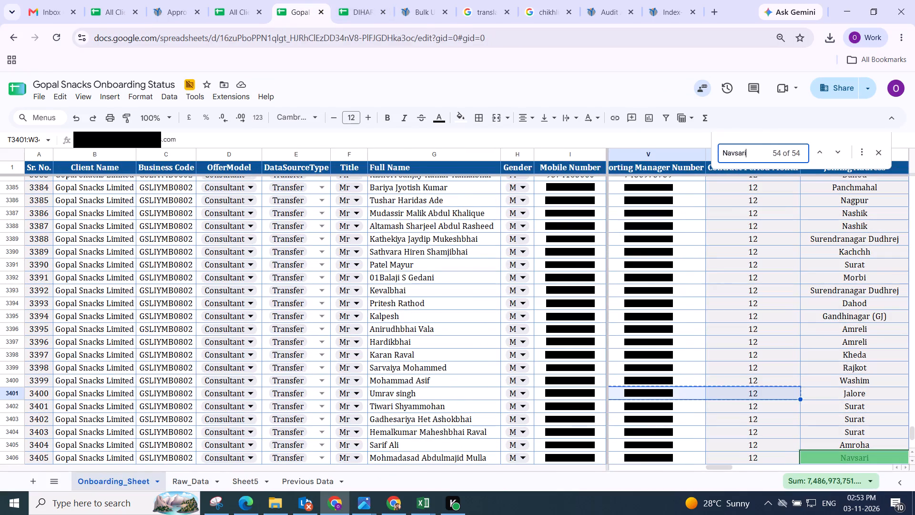
scroll(725, 386, "down", 2)
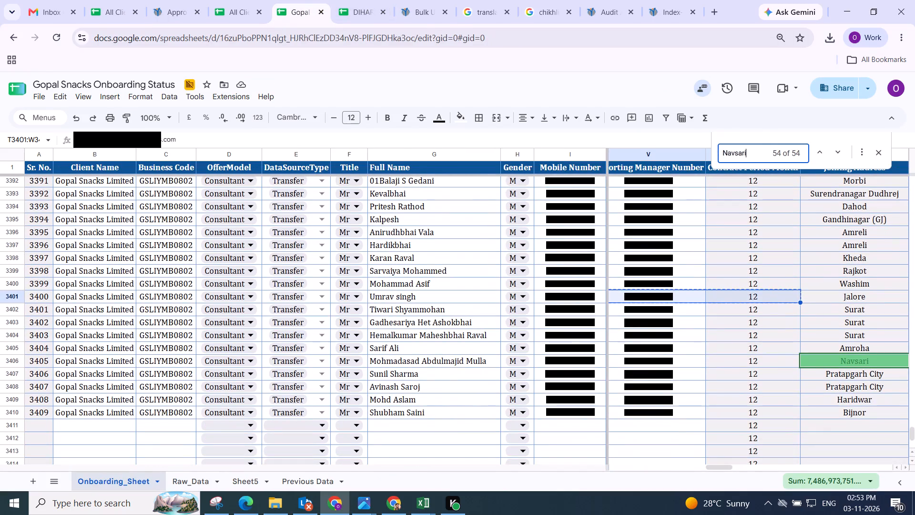
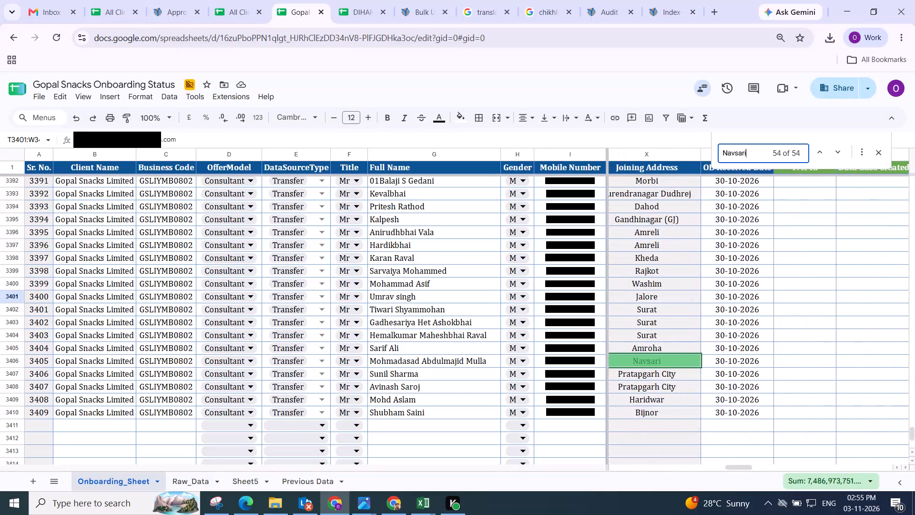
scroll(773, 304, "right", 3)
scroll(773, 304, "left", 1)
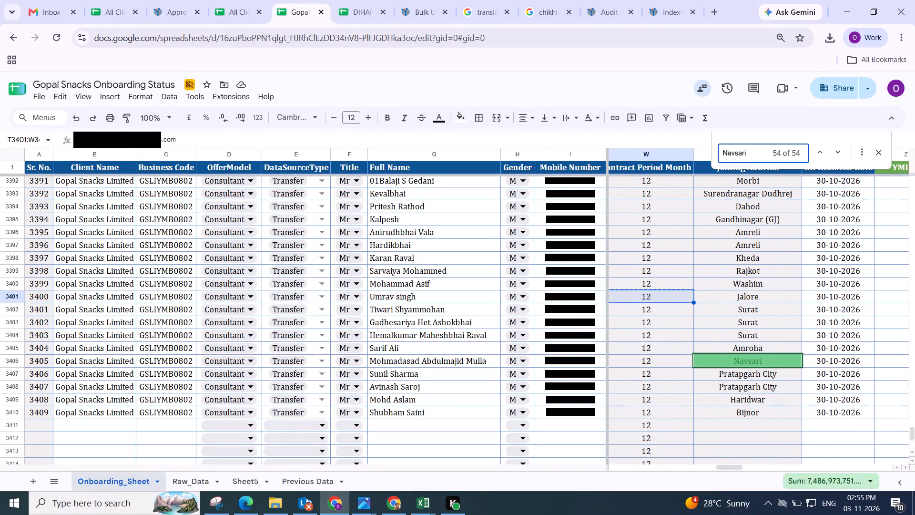
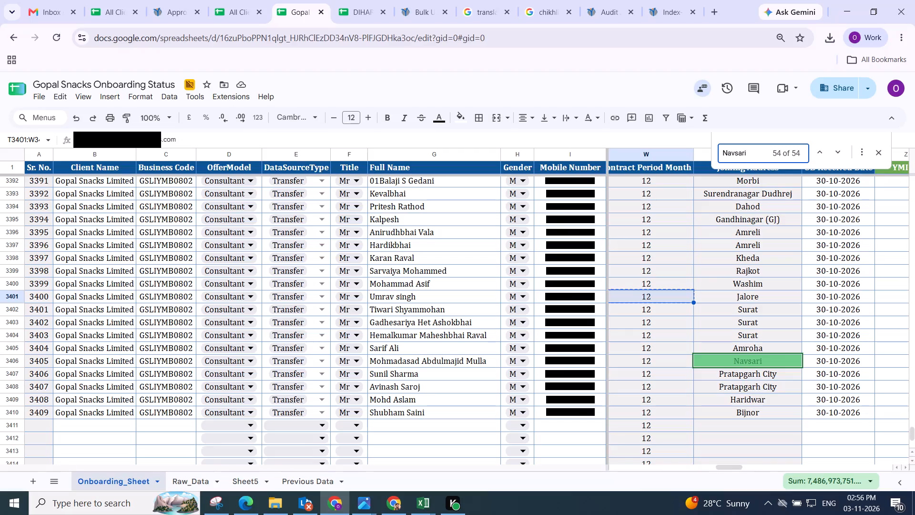
Look through the Navsari matches and neighbouring columns in the Gopal Snacks Onboarding Status sheet.
scroll(767, 294, "left", 1)
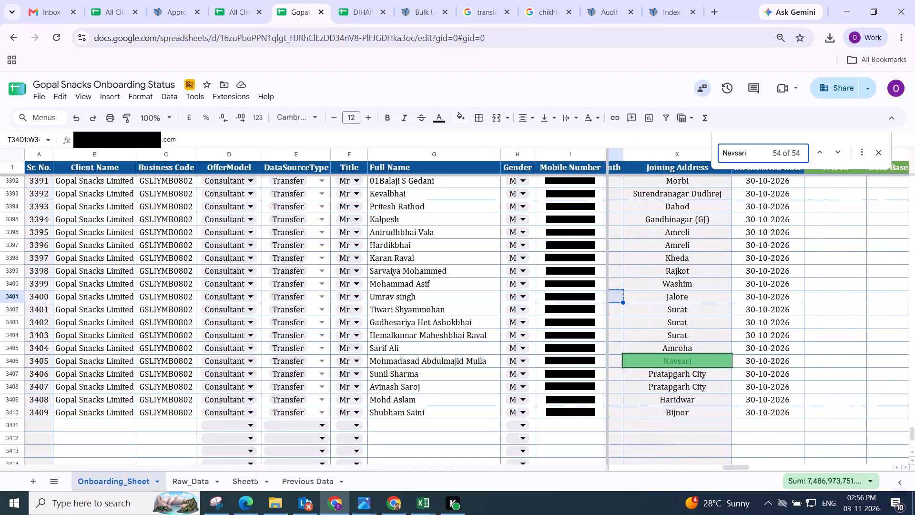
scroll(767, 294, "left", 4)
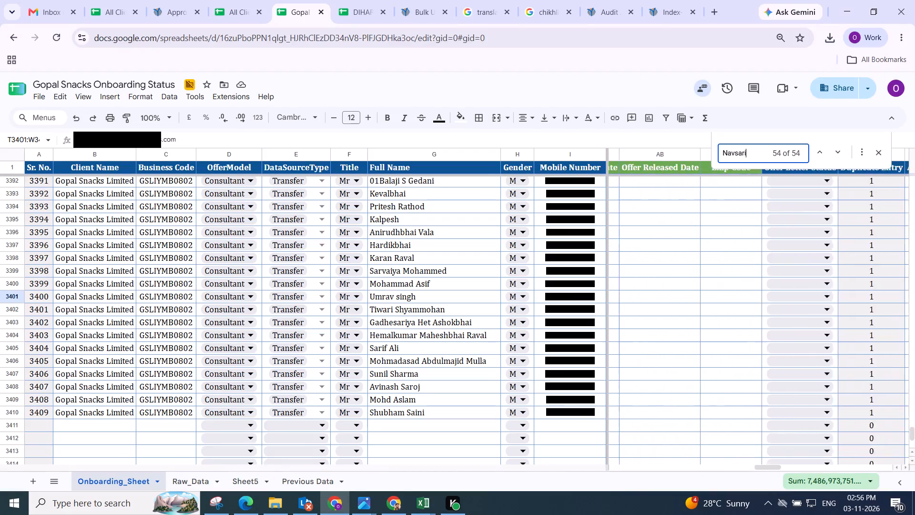
scroll(767, 294, "left", 2)
key("alt+Tab")
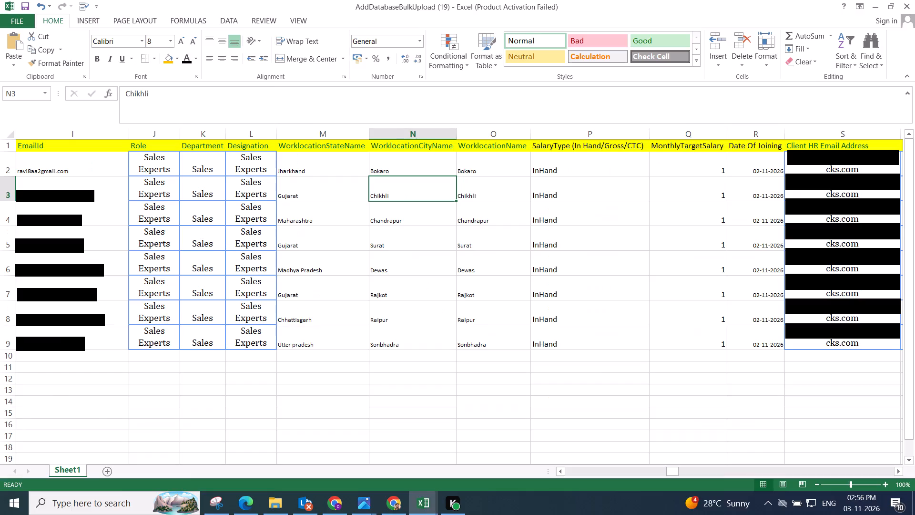
key("alt+Tab")
key("ctrl+f")
key("ctrl+v")
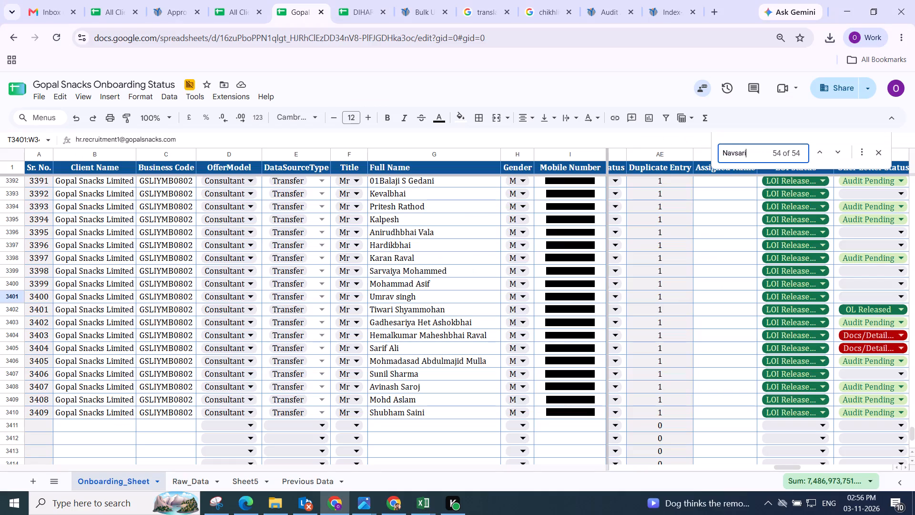
key("Return")
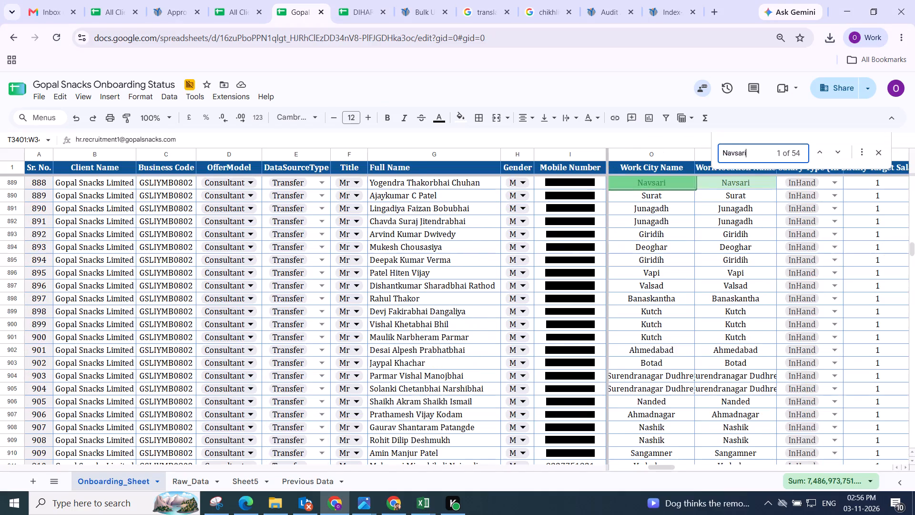
key("Return")
scroll(763, 286, "right", 2)
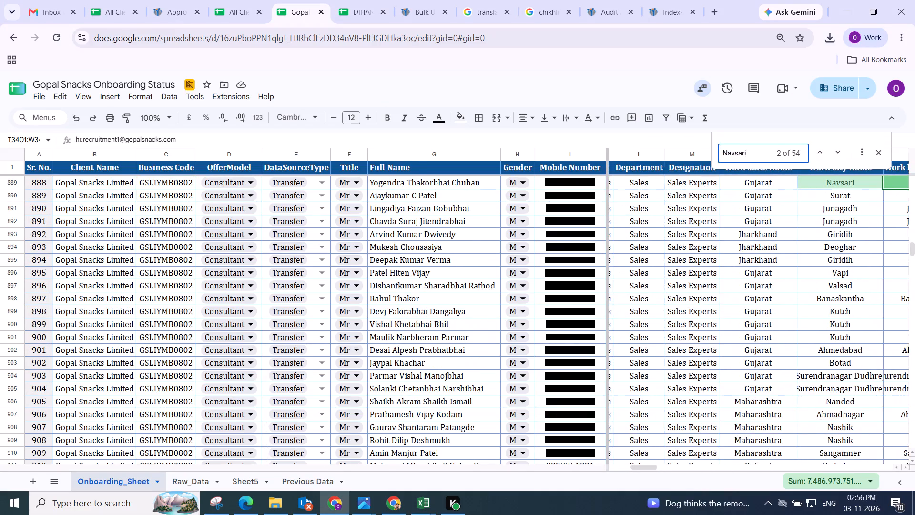
In the AddDatabaseBulkUpload workbook, replace Chikhli in row 3 with Navsari as both the work-location city and location name.
key("alt+Tab")
key("alt+Tab")
key("alt+Tab")
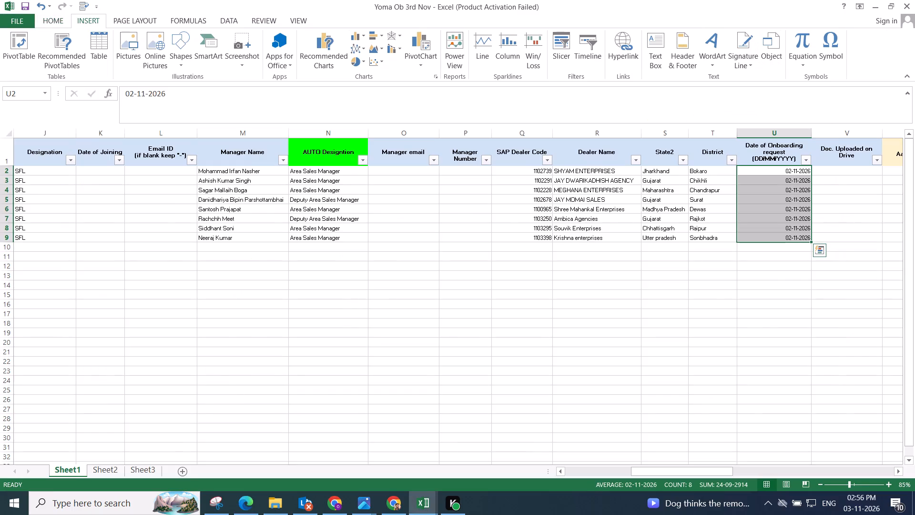
key("alt+Tab")
key("alt+Tab")
key("alt+Left")
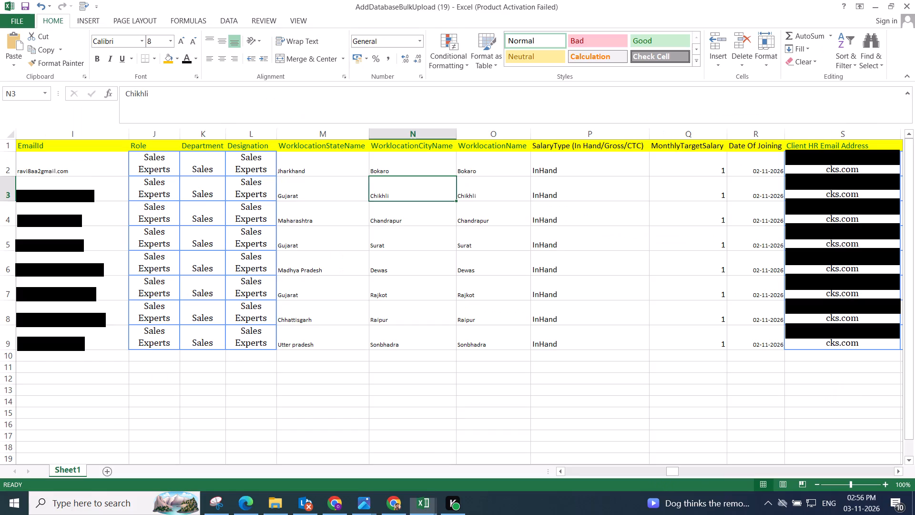
key("Left")
key("Right")
key("Left")
key("Right")
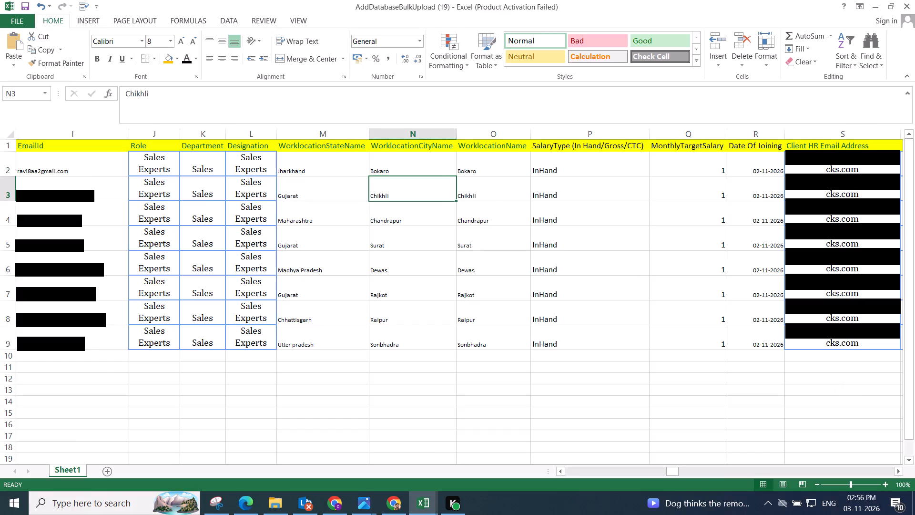
key("ctrl+v")
key("Right")
key("ctrl+v")
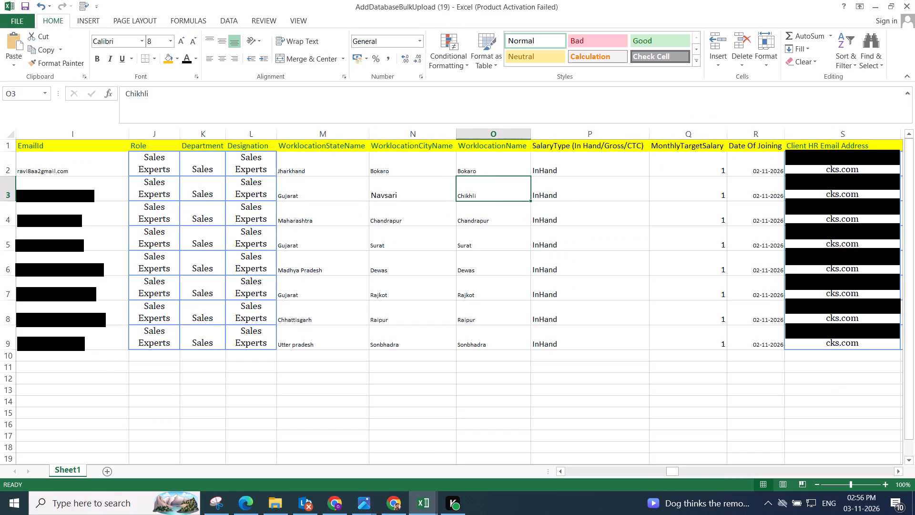
Look up row 4's work-location city, Chandrapur, in the Gopal Snacks Onboarding Status sheet.
key("Down")
key("Left")
key("Left")
key("Right")
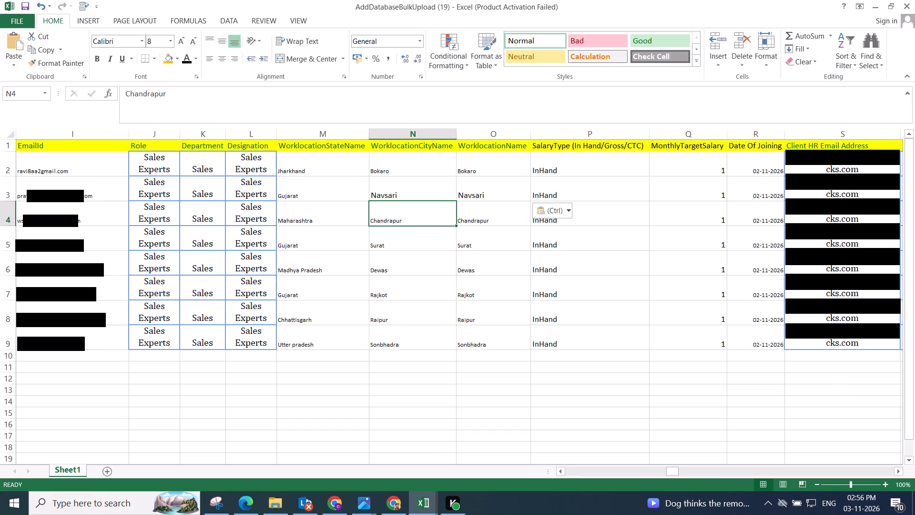
key("ctrl+c")
key("alt+Tab")
key("alt+Tab")
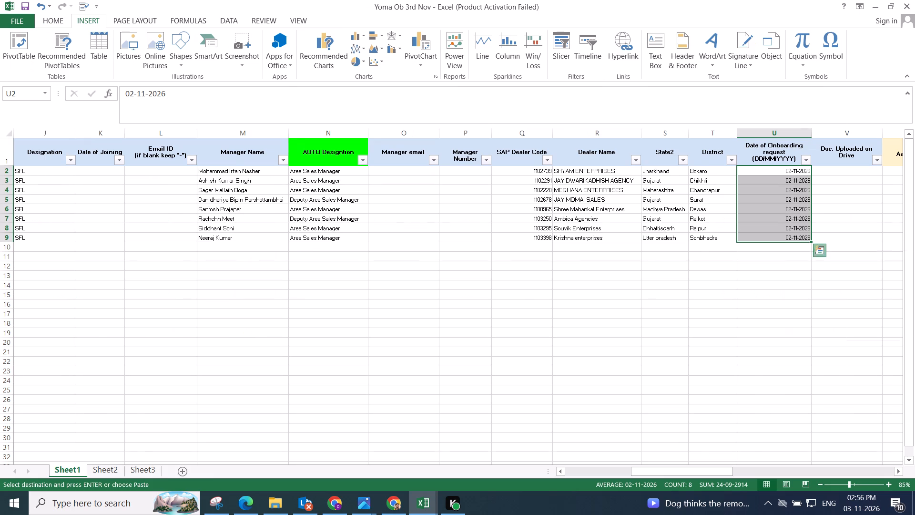
key("alt+Tab")
key("ctrl+f")
key("ctrl+v")
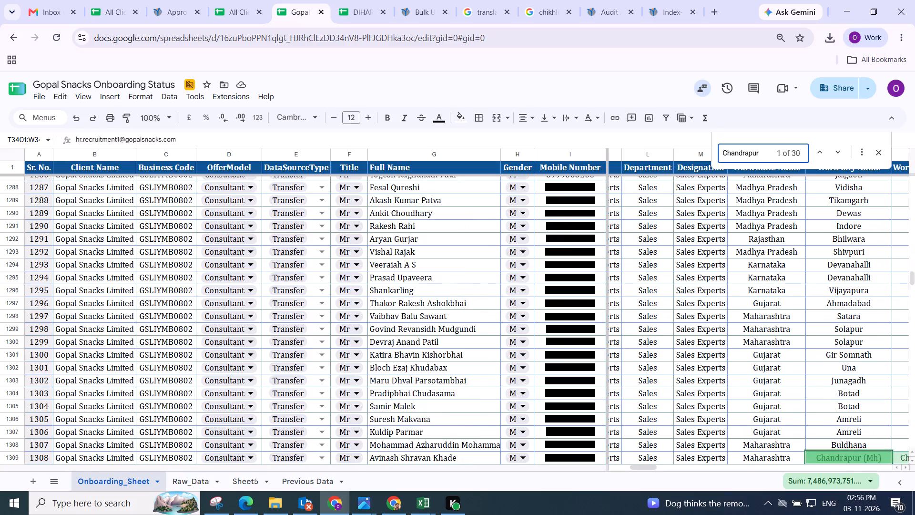
scroll(866, 387, "down", 1)
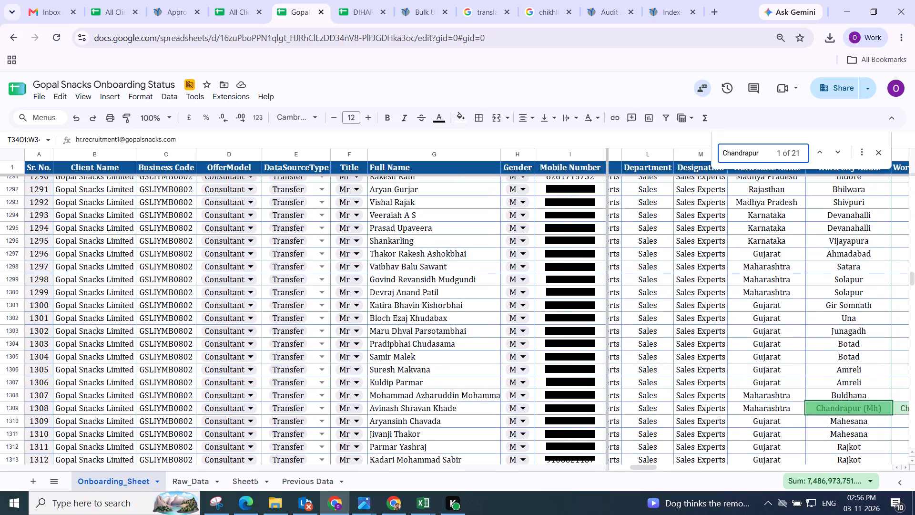
scroll(787, 410, "left", 1)
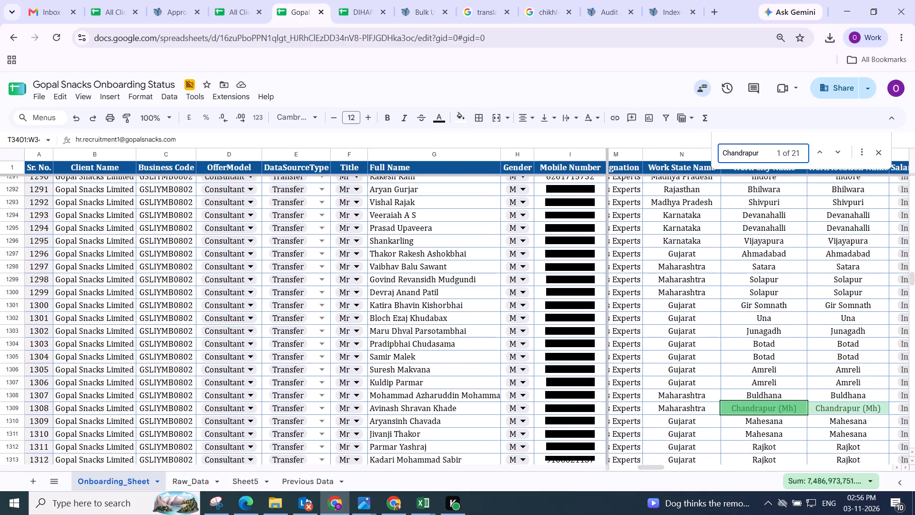
Copy the city entry "Chandrapur (Mh)" into row 4's WorklocationCityName and WorklocationName in the AddDatabaseBulkUpload workbook.
left_click(757, 409)
key("ctrl+c")
key("alt+Tab")
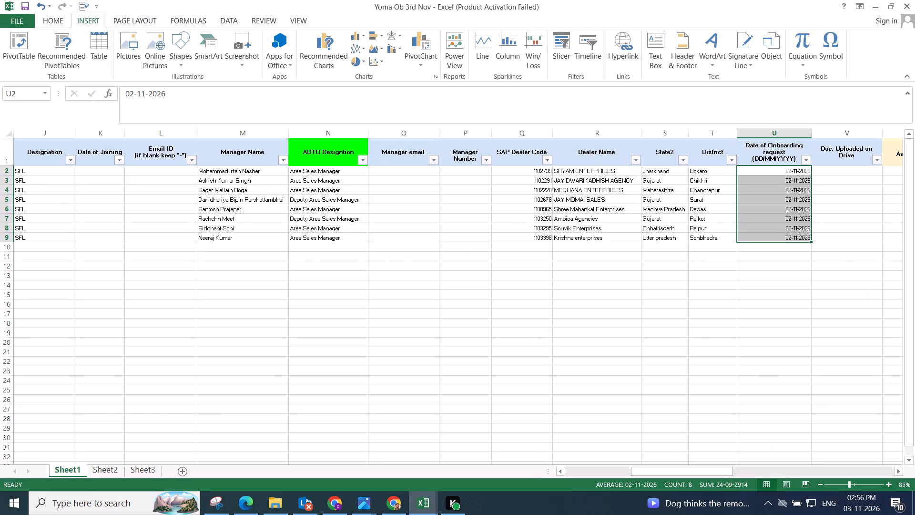
key("alt+Tab")
key("alt+Tab")
key("Left")
key("Right")
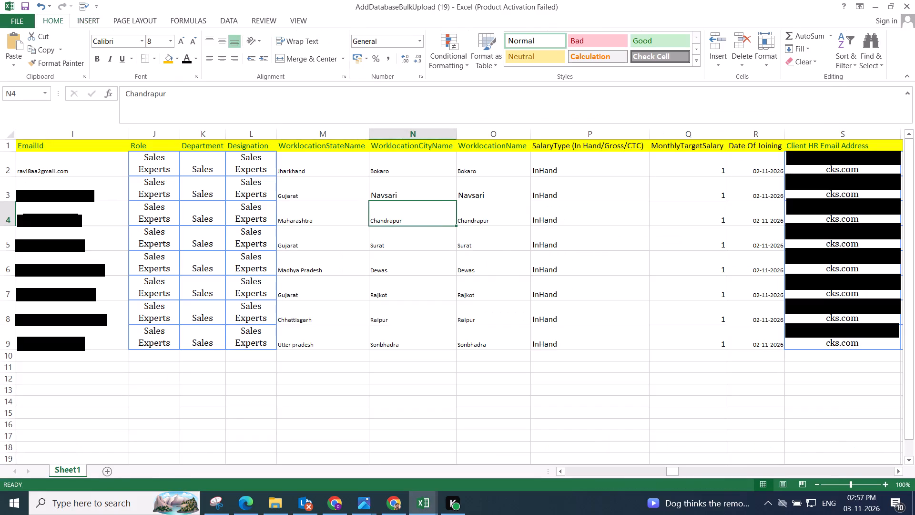
key("ctrl+v")
key("Right")
key("ctrl+v")
Look up row 6's work-location city, Dewas, in the Gopal Snacks Onboarding Status sheet.
key("Down")
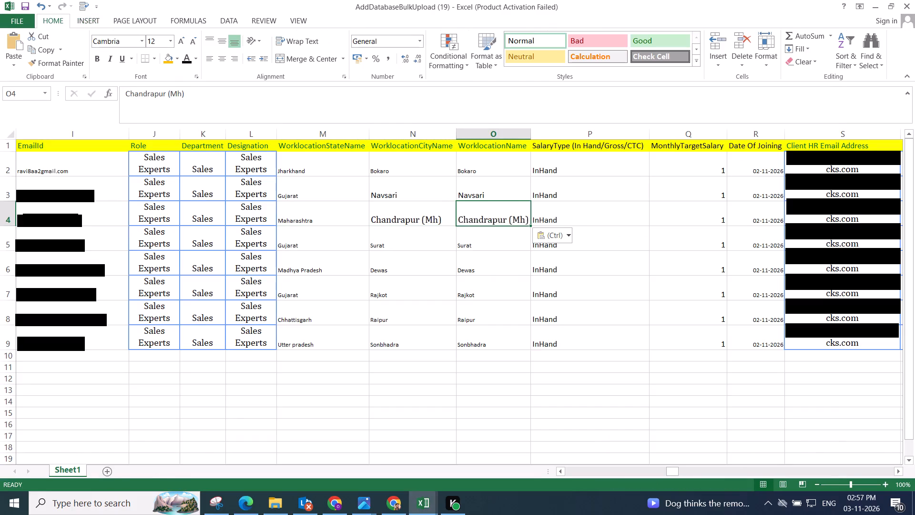
key("Left")
key("Left")
key("Right")
key("Down")
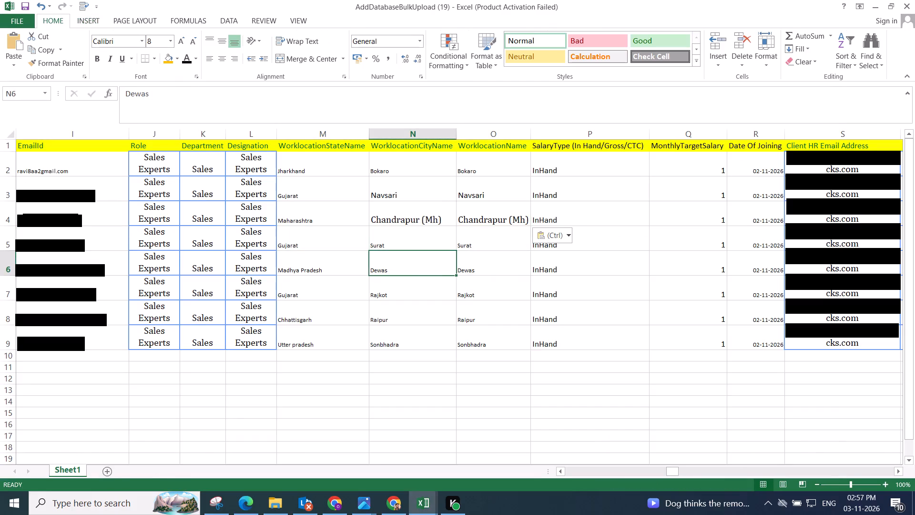
key("ctrl+c")
key("alt+Tab")
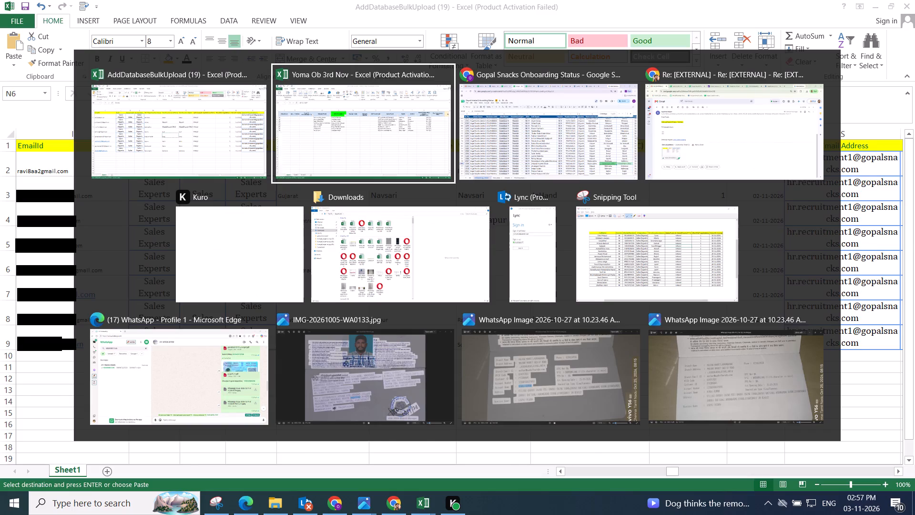
key("alt+Right")
key("ctrl+f")
key("ctrl+v")
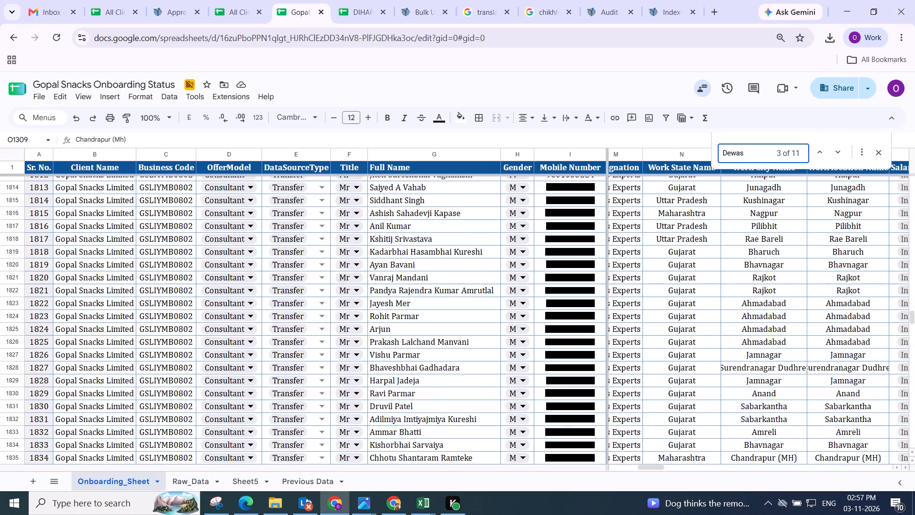
key("Return")
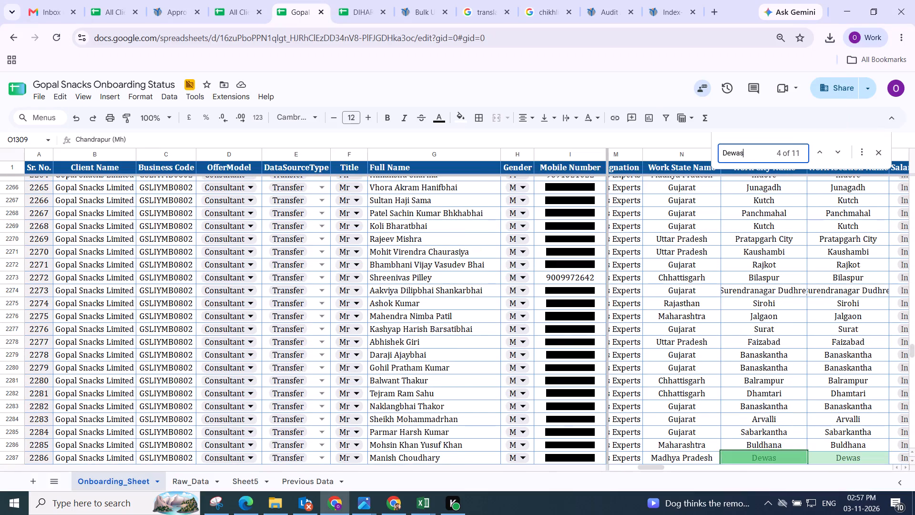
scroll(818, 444, "down", 2)
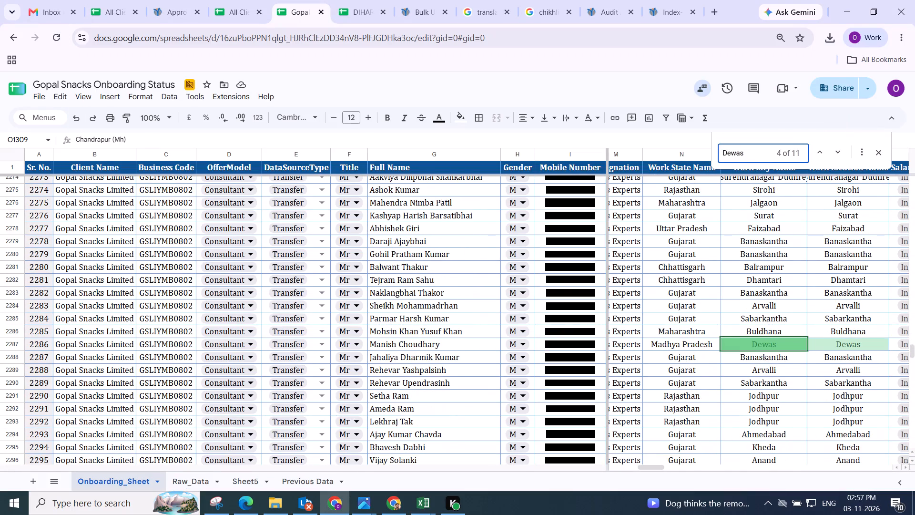
key("alt+Tab")
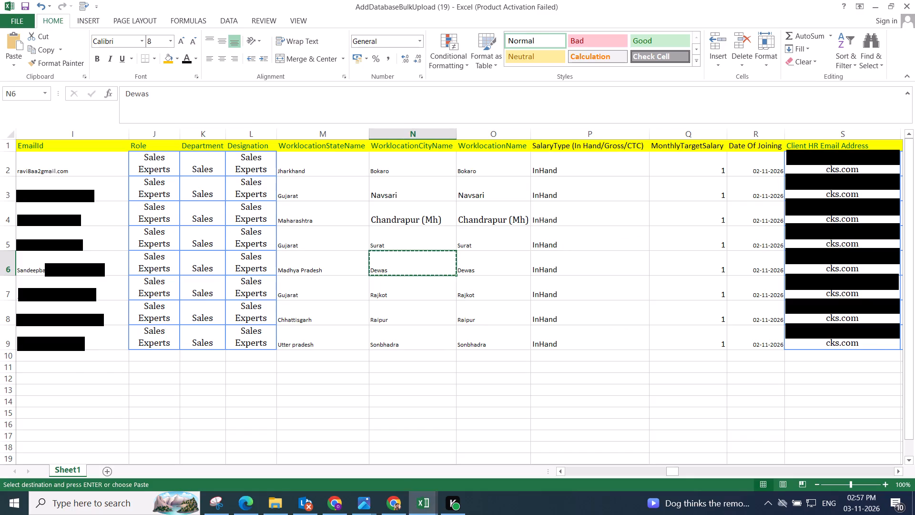
key("alt+Tab")
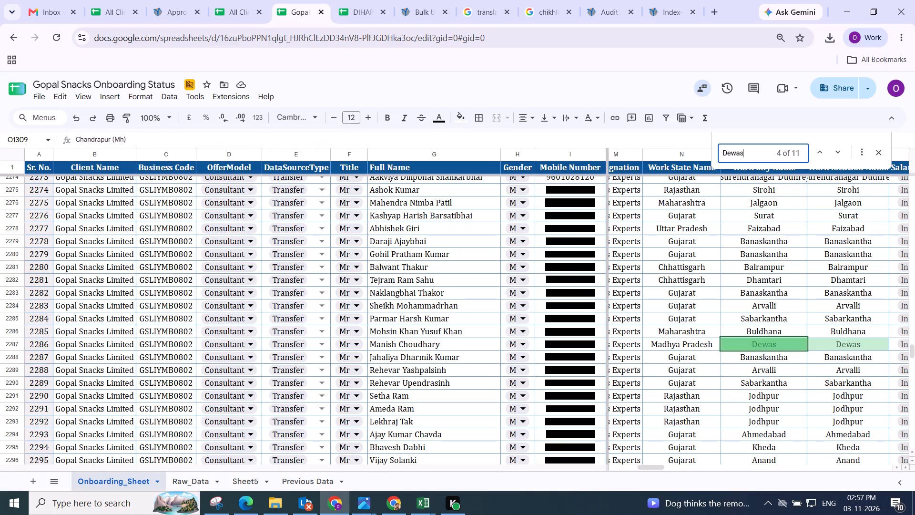
Copy the matching Madhya Pradesh, Dewas, Dewas entries into row 6's work-location state, city and name in the AddDatabaseBulkUpload workbook.
left_click(697, 348)
key("shift+Right")
key("shift+Right")
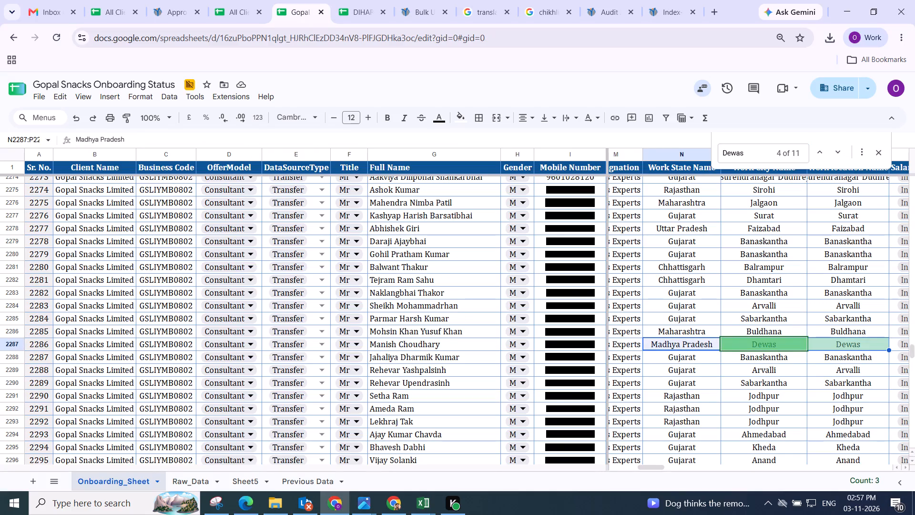
key("ctrl+c")
key("alt+Tab")
key("Left")
key("Right")
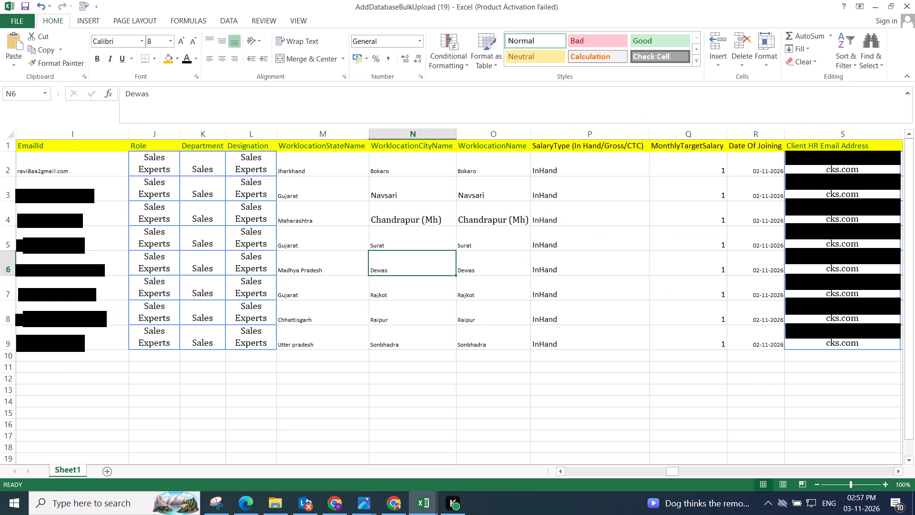
key("Left")
key("ctrl+v")
Check the text of row 7's work-location city entry, Rajkot.
key("Down")
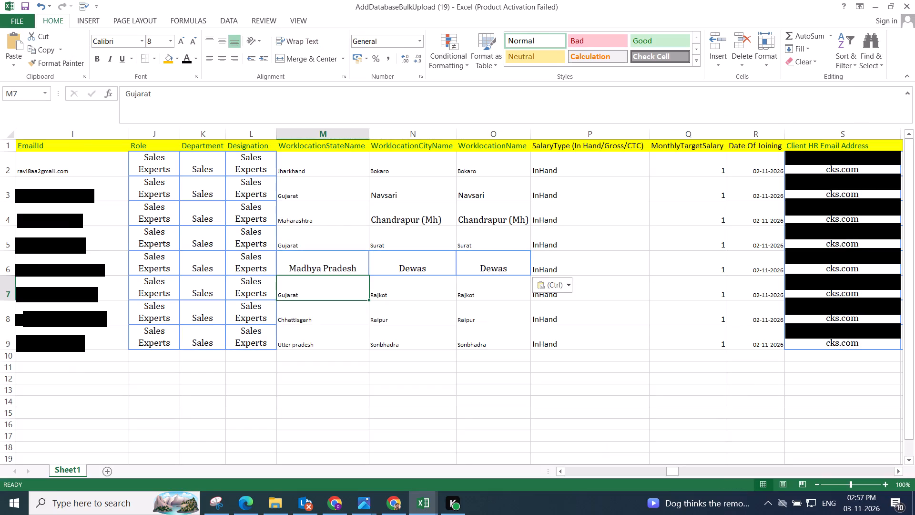
key("Right")
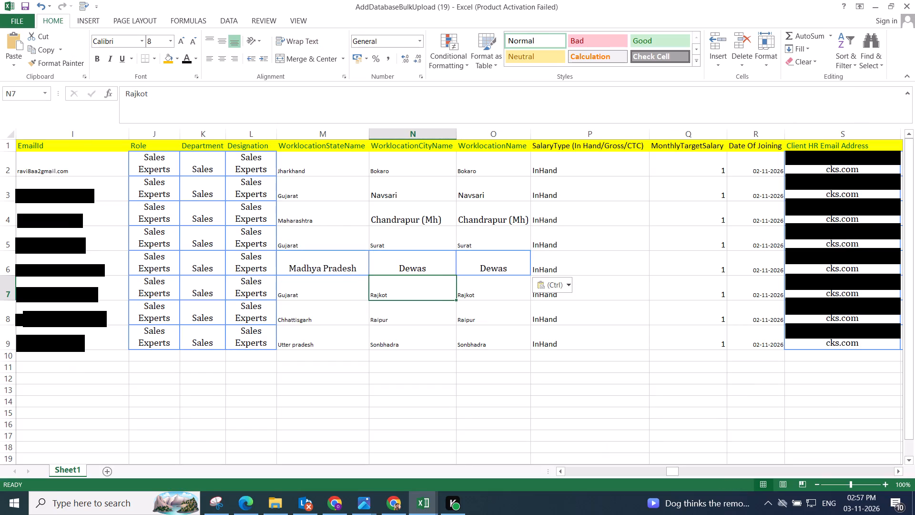
left_click(426, 291)
left_click(426, 291)
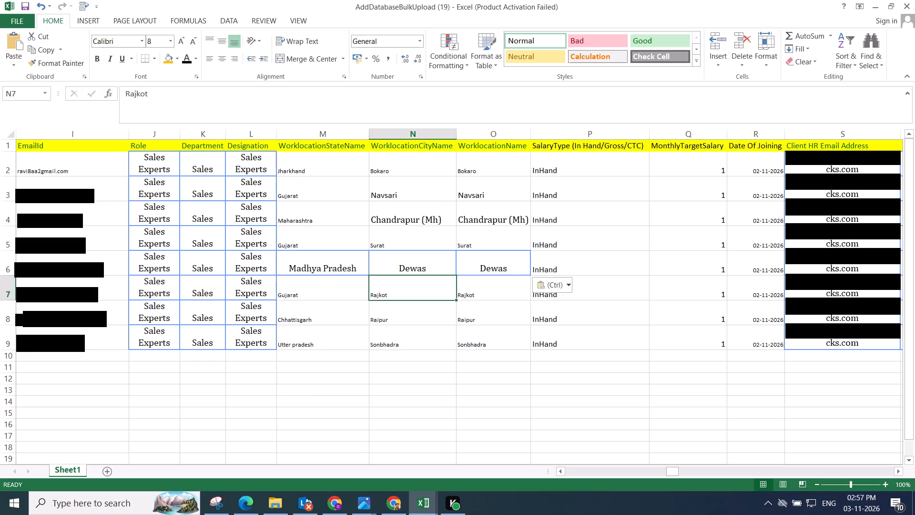
left_click(403, 290)
left_click(204, 95)
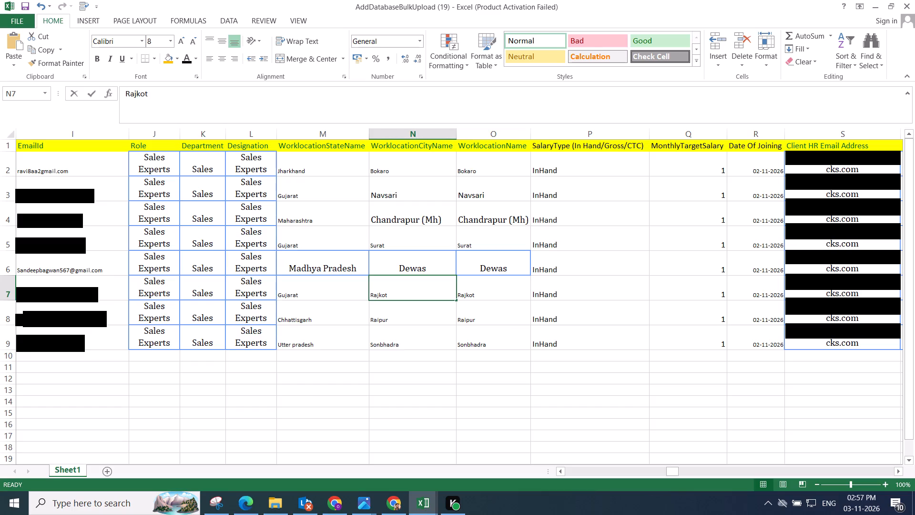
key("ctrl+Left")
key("Return")
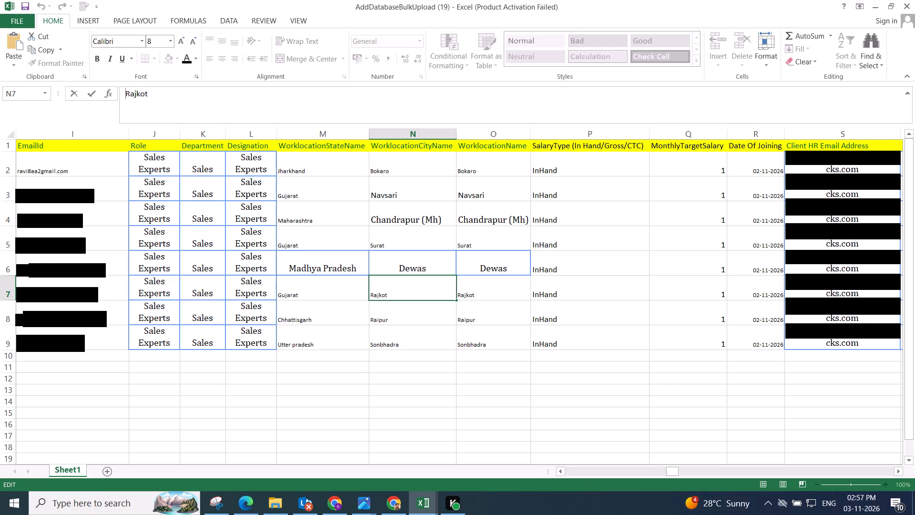
key("Return")
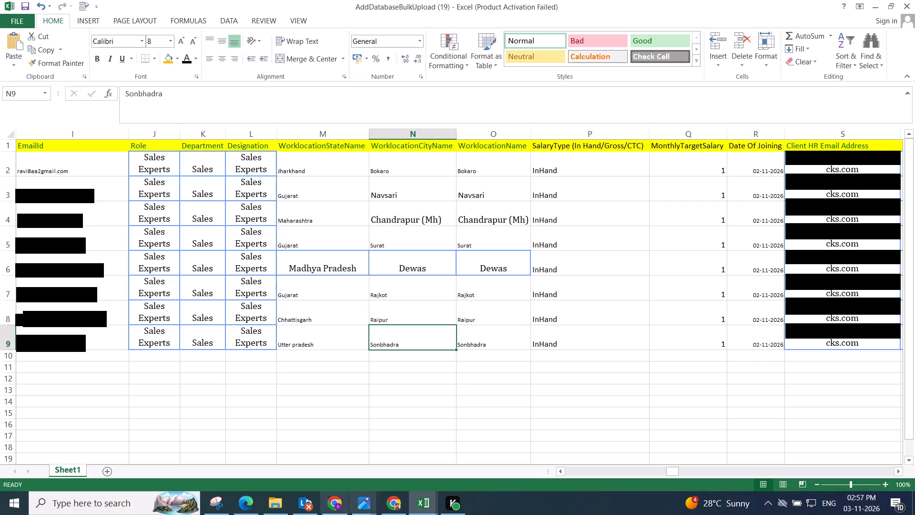
Enter Deepak as the assigned name in row 346 of the DIHARI (Responses) Associate_Raw_Data sheet.
left_click(337, 511)
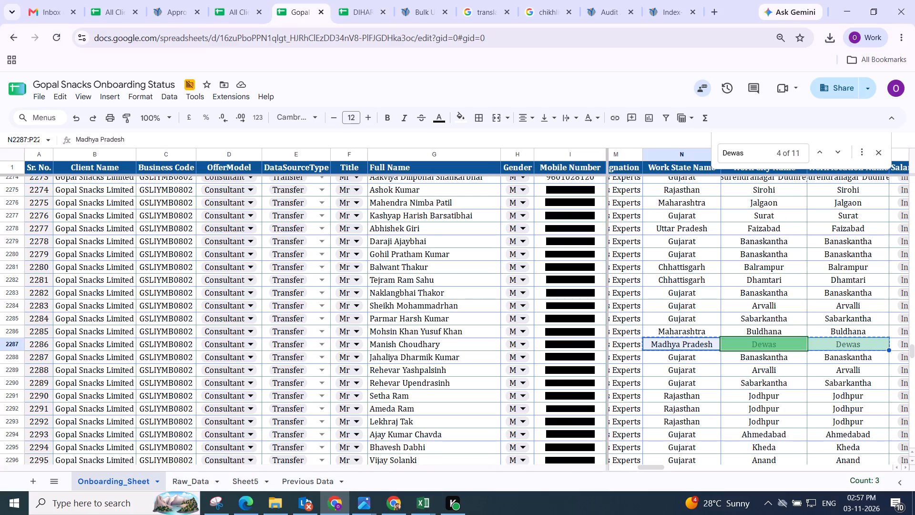
scroll(704, 333, "down", 2)
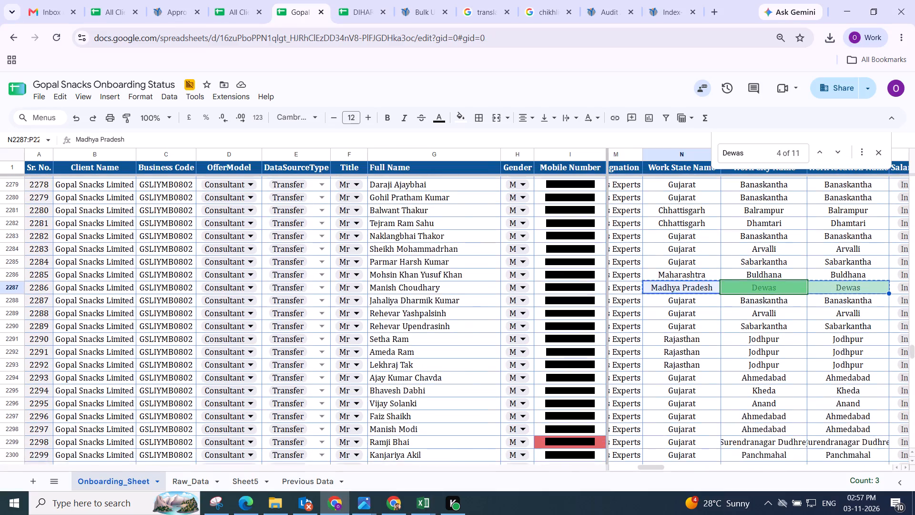
scroll(704, 333, "down", 2)
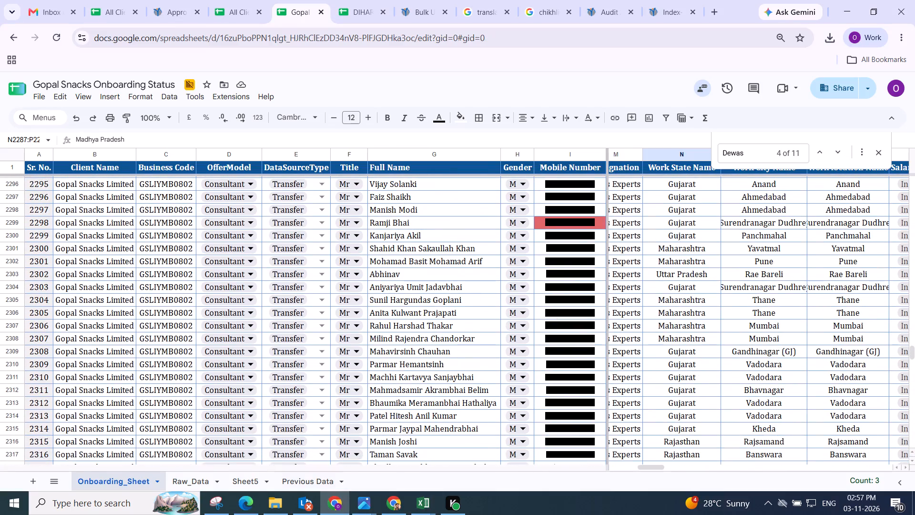
left_click(346, 10)
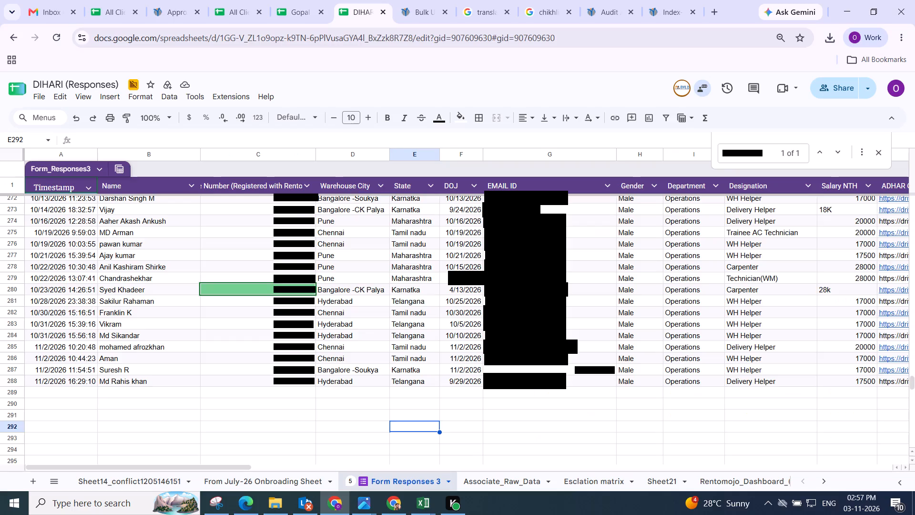
left_click(486, 481)
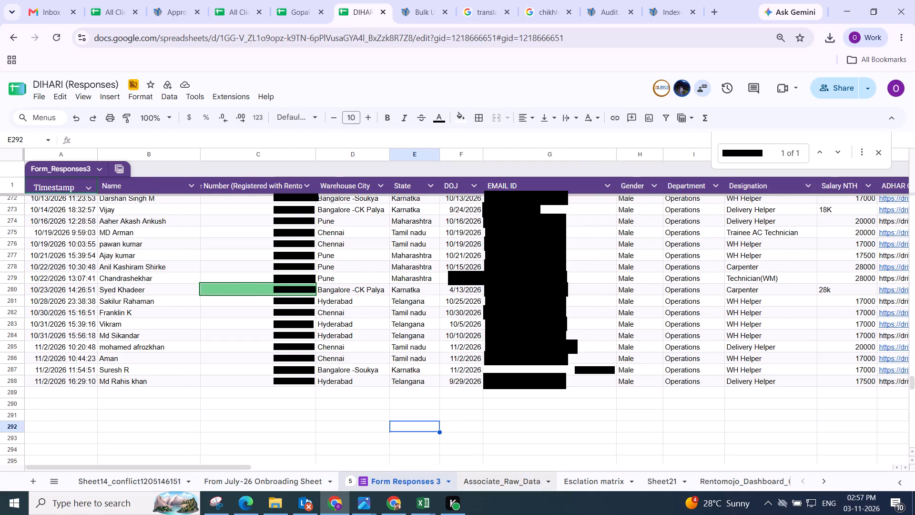
scroll(696, 323, "left", 2)
scroll(747, 289, "left", 1)
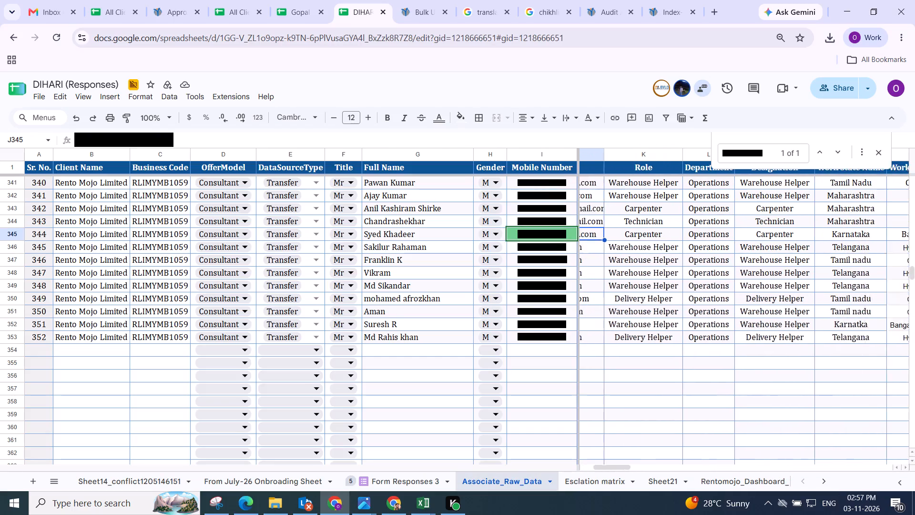
scroll(747, 289, "left", 6)
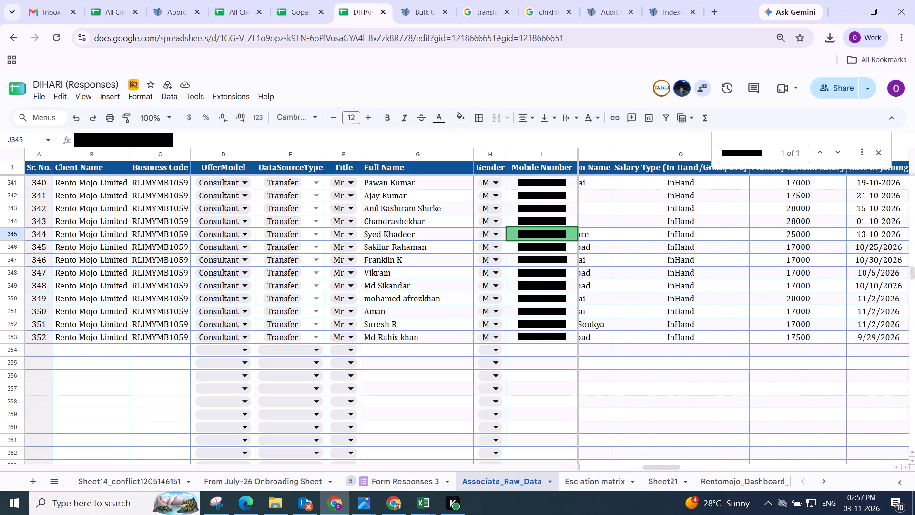
scroll(722, 270, "left", 12)
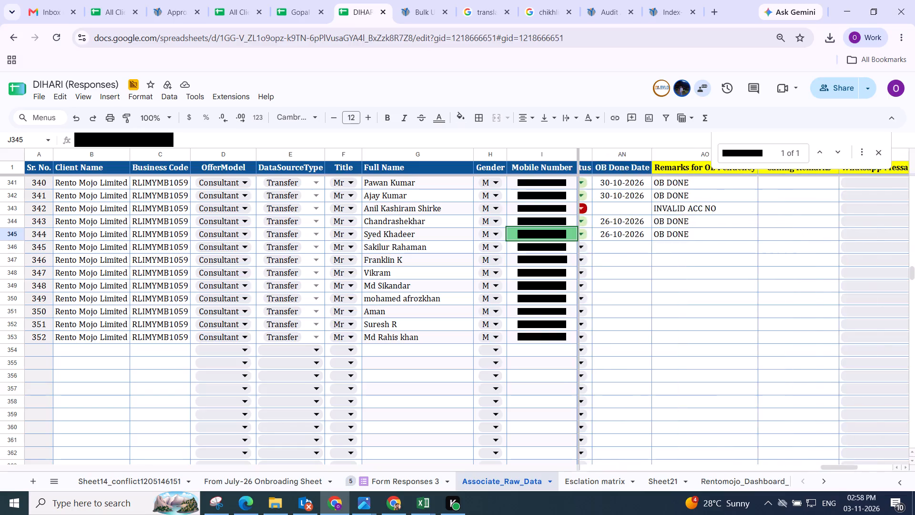
scroll(722, 270, "right", 3)
scroll(798, 247, "left", 1)
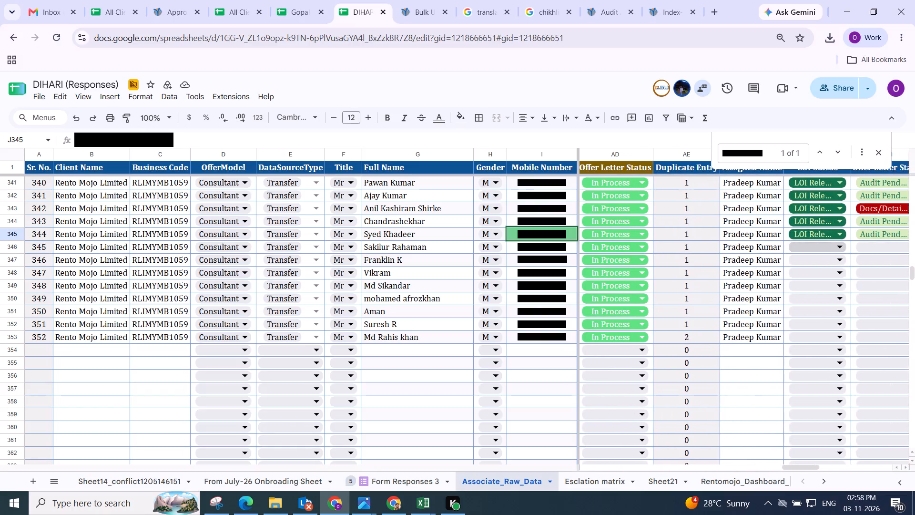
left_click(728, 249)
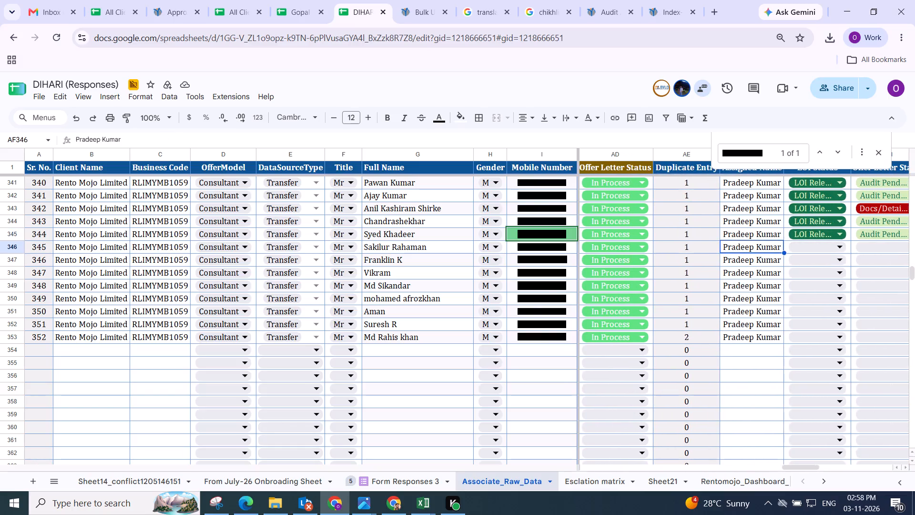
type("Deepak")
key("Down")
key("Up")
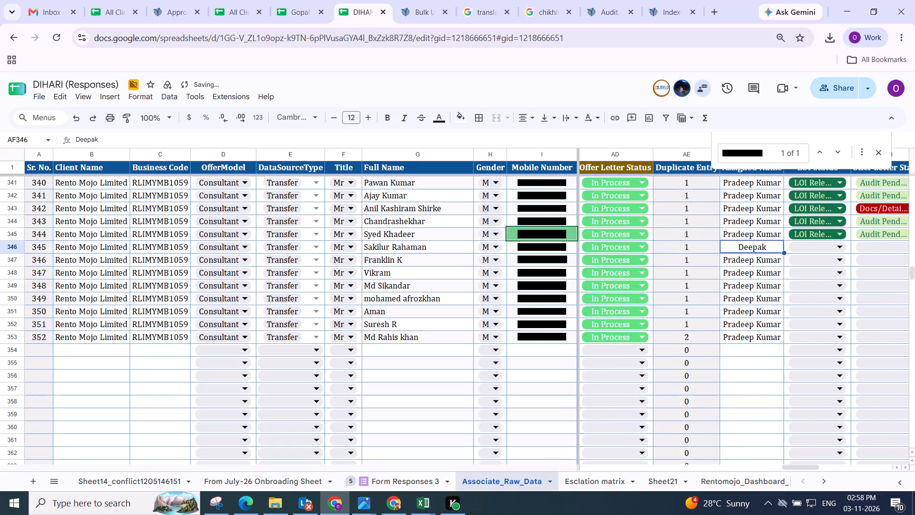
Copy the assigned name Deepak into rows 347 to 353 of the Associate_Raw_Data sheet.
key("ctrl+c")
key("shift+Down")
key("shift+Down")
key("shift+Down")
key("shift+Down")
key("shift+Down")
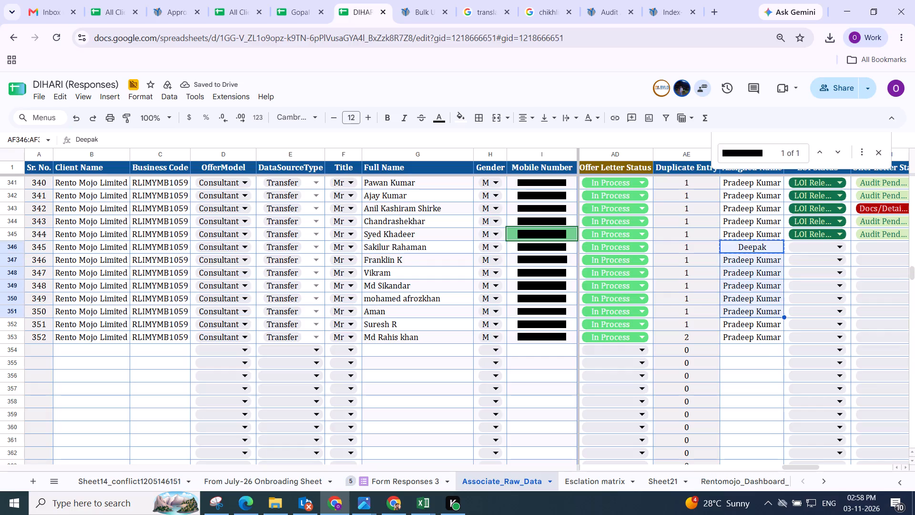
key("shift+Down")
key("shift+Down")
key("ctrl+v")
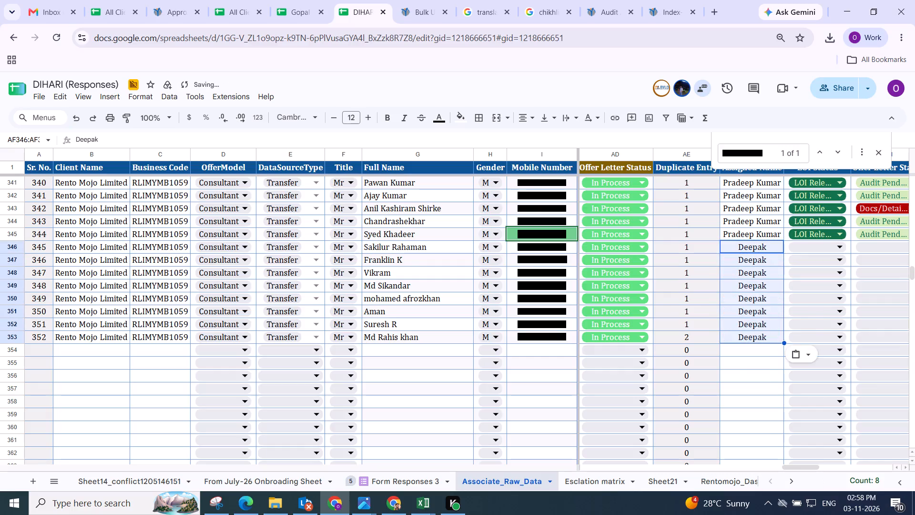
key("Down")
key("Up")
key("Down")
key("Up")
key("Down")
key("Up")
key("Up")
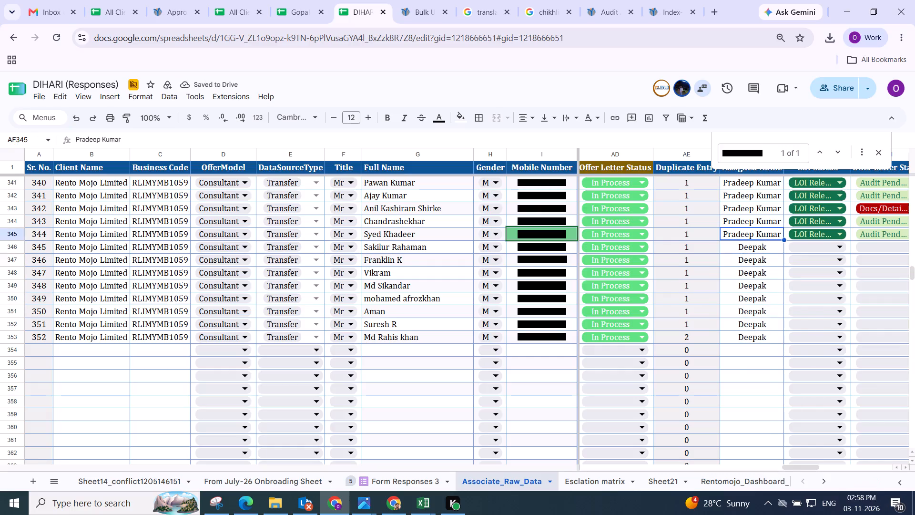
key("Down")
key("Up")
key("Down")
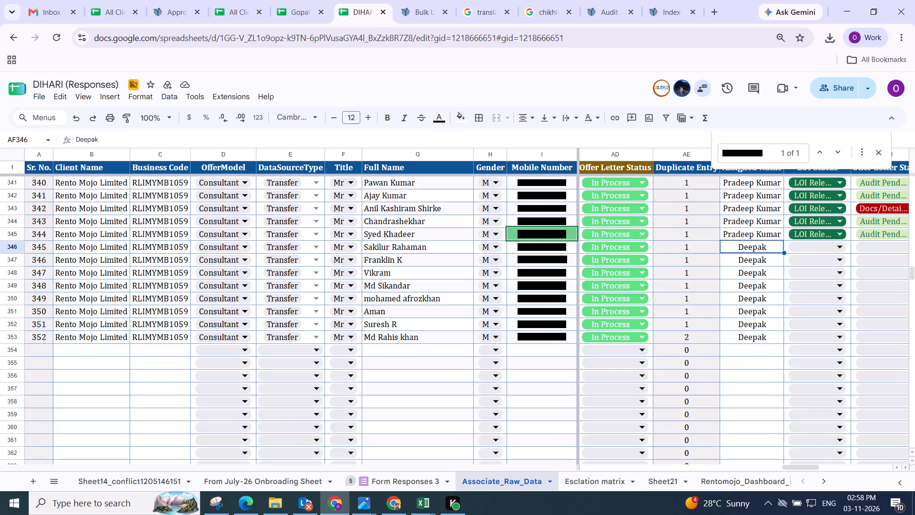
Review row 346's record across its columns, including the joining date, work state, designation, role and personal email fields.
key("Left")
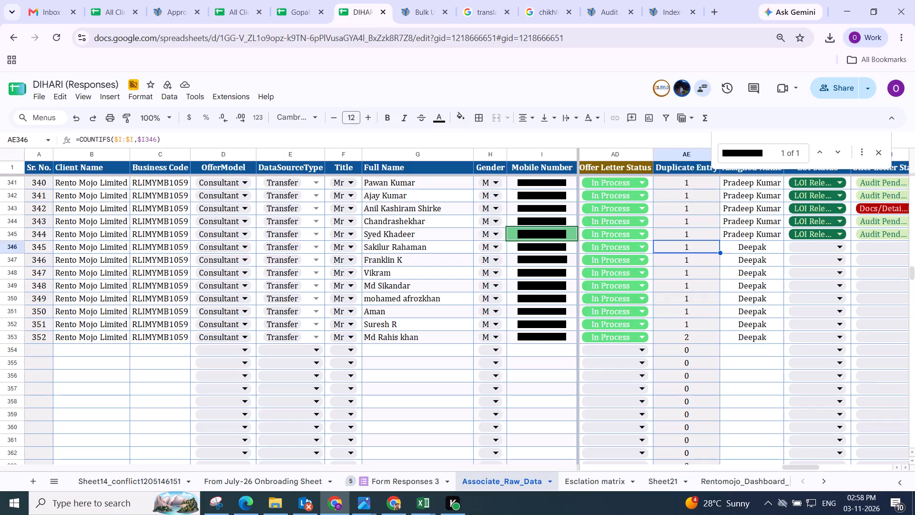
key("ctrl+Left")
key("ctrl+Left")
key("ctrl+Left")
key("ctrl+Left")
key("ctrl+Left")
key("ctrl+Left")
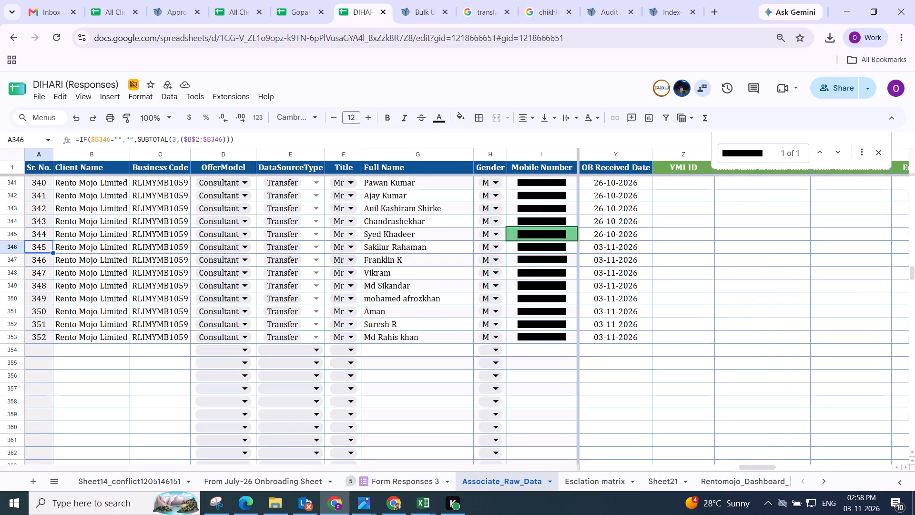
key("ctrl+Right")
key("Right")
key("Left")
key("Left")
key("Left")
key("Left")
key("Left")
key("Left")
key("Left")
key("Left")
key("Left")
key("Left")
key("Left")
key("Left")
key("Left")
key("Left")
key("Left")
key("Left")
key("Left")
key("Left")
key("Left")
key("Left")
key("Left")
key("Left")
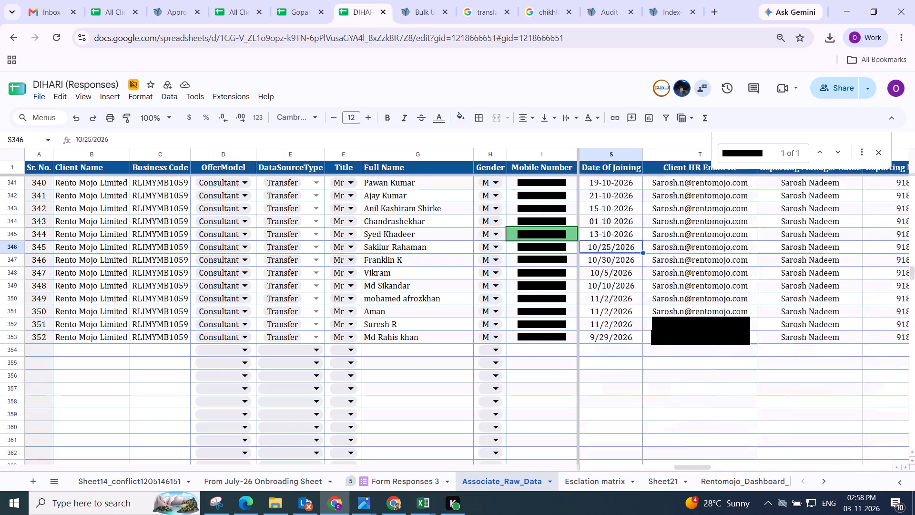
key("Right")
key("Right")
key("Right")
key("Right")
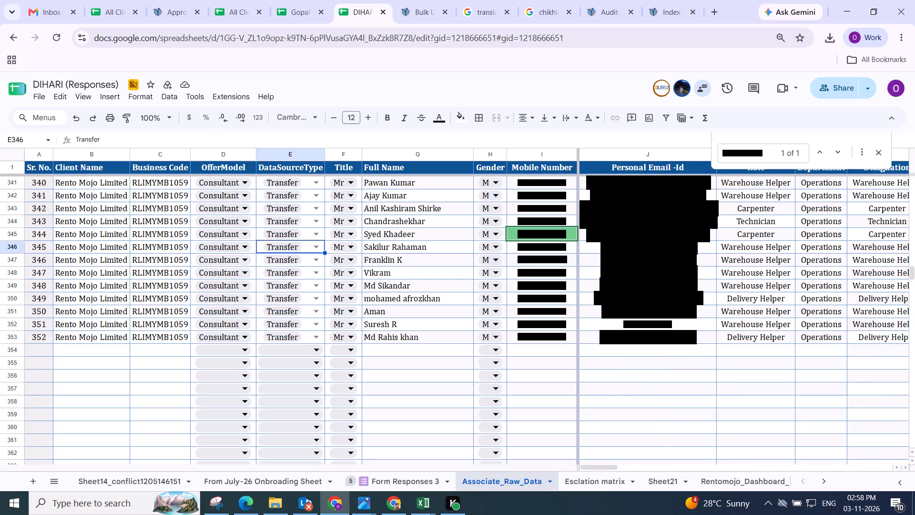
key("Right")
key("Right")
key("Right")
key("Right")
key("Right")
key("Right")
key("Right")
key("Right")
key("Right")
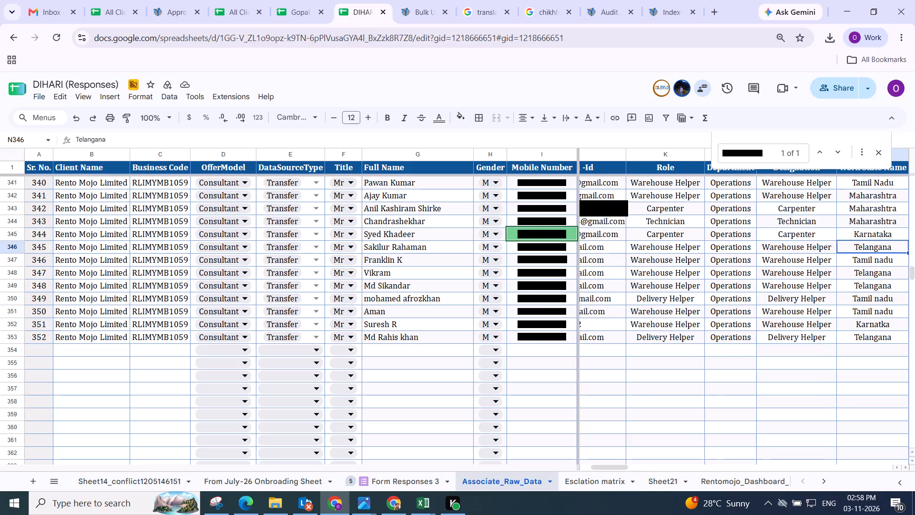
key("Left")
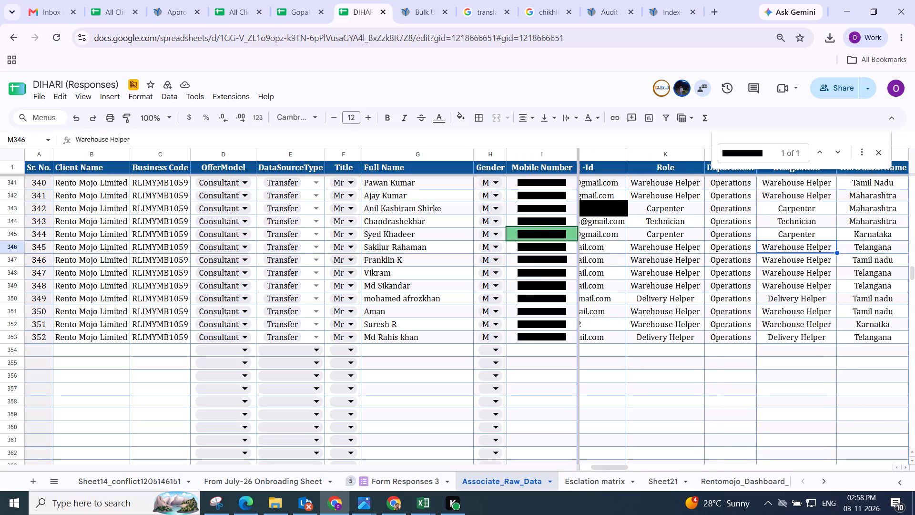
key("Left")
key("Left")
key("Left")
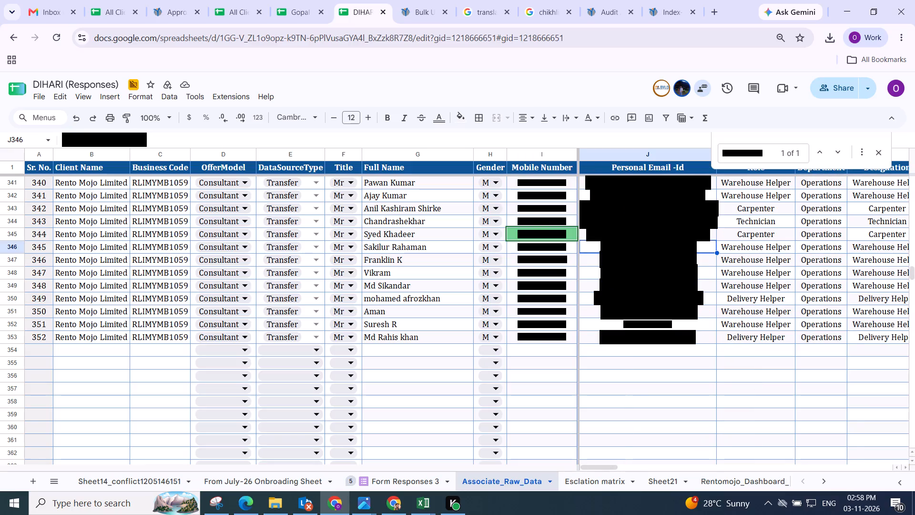
key("Right")
key("Left")
key("Left")
key("Right")
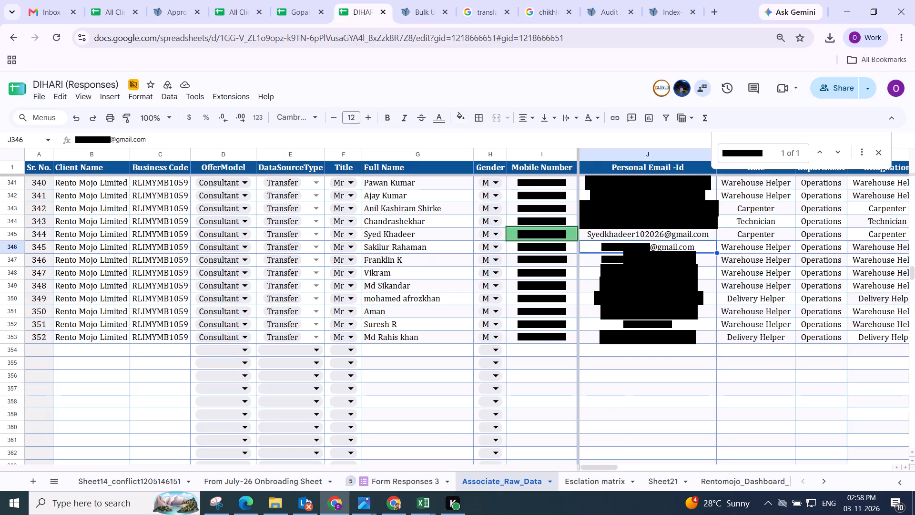
key("Right")
Switch to the AddDatabaseBulkUpload workbook in Excel and check the WorklocationCityName entries in rows 7 to 9.
key("alt+Tab")
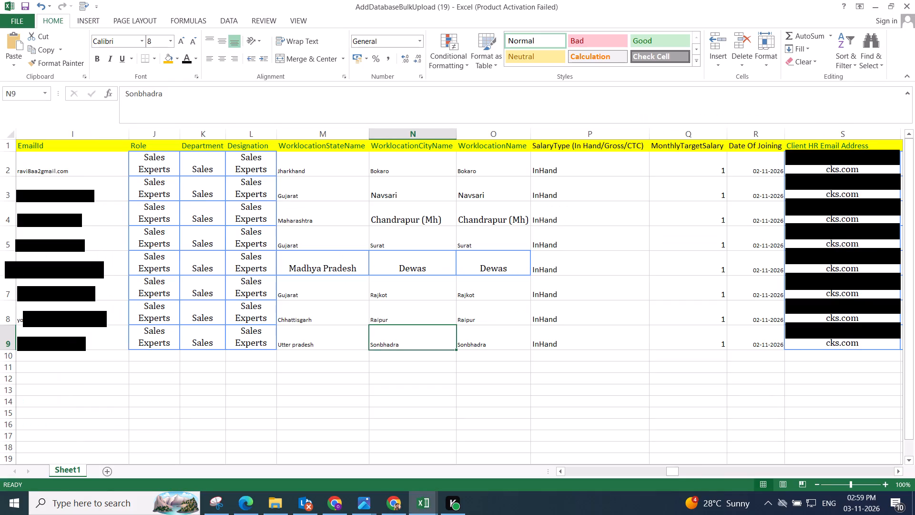
key("Up")
key("Down")
key("Up")
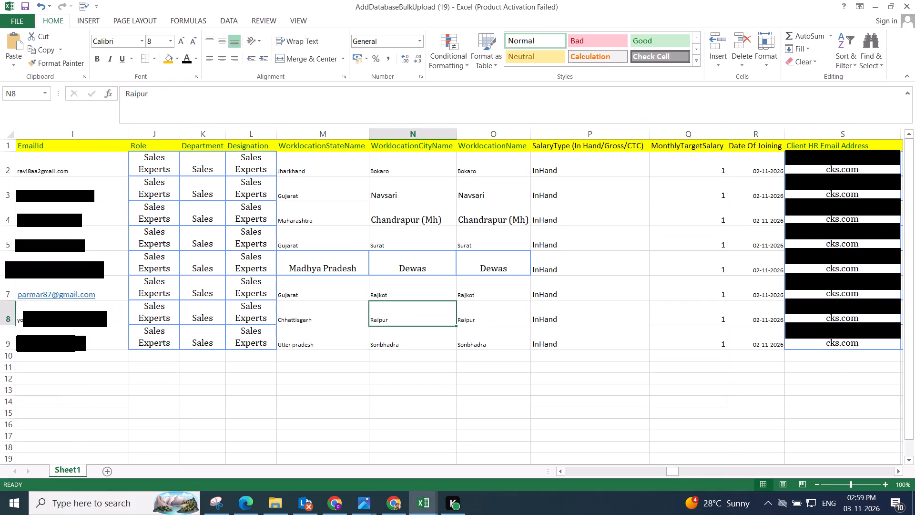
key("Up")
key("Up")
key("Down")
key("Down")
key("Down")
key("Up")
key("Up")
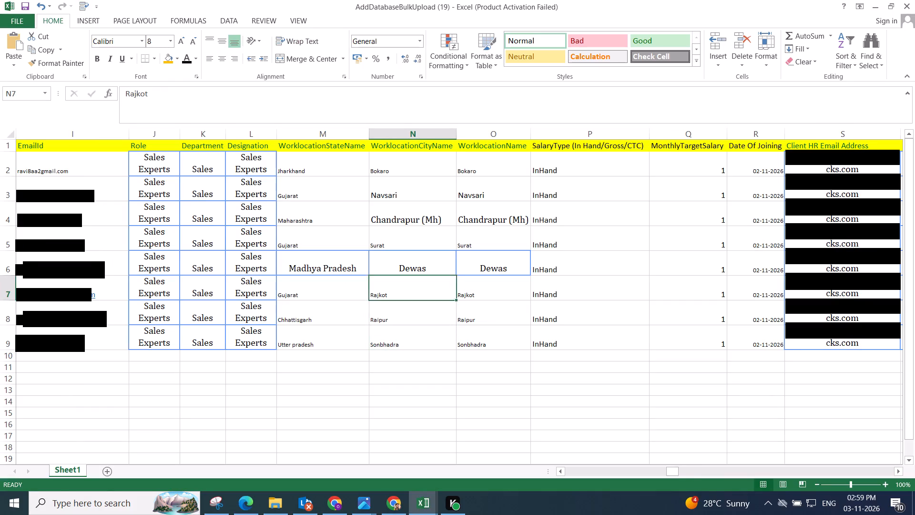
key("Down")
key("Down")
key("Up")
key("Down")
key("Down")
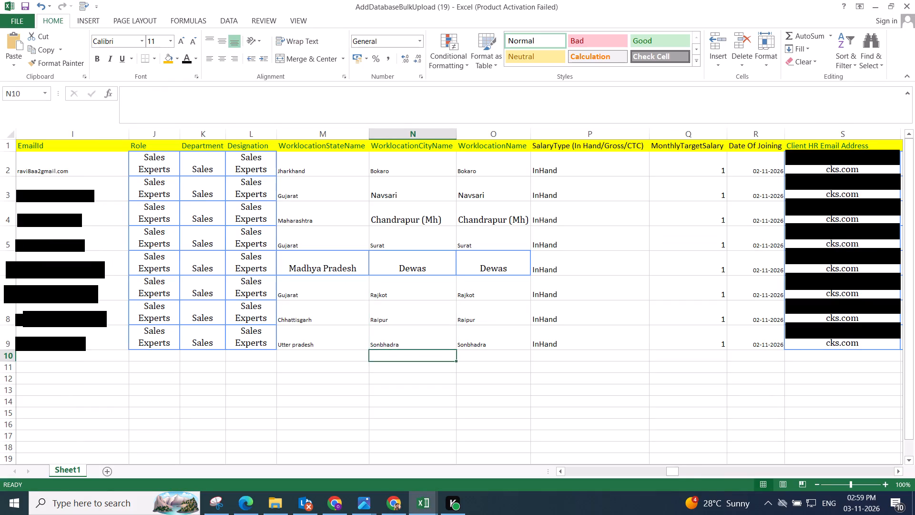
Look up row 9's work-location city, Sonbhadra, in the Gopal Snacks Onboarding Status sheet and copy the Joining Address entry in row 1963.
key("Up")
key("ctrl+c")
key("alt+Tab")
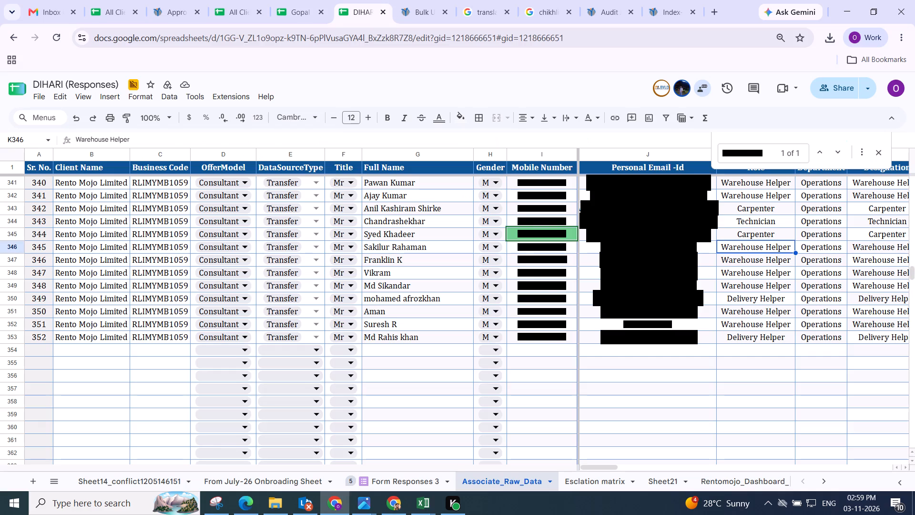
key("ctrl+f")
key("ctrl+v")
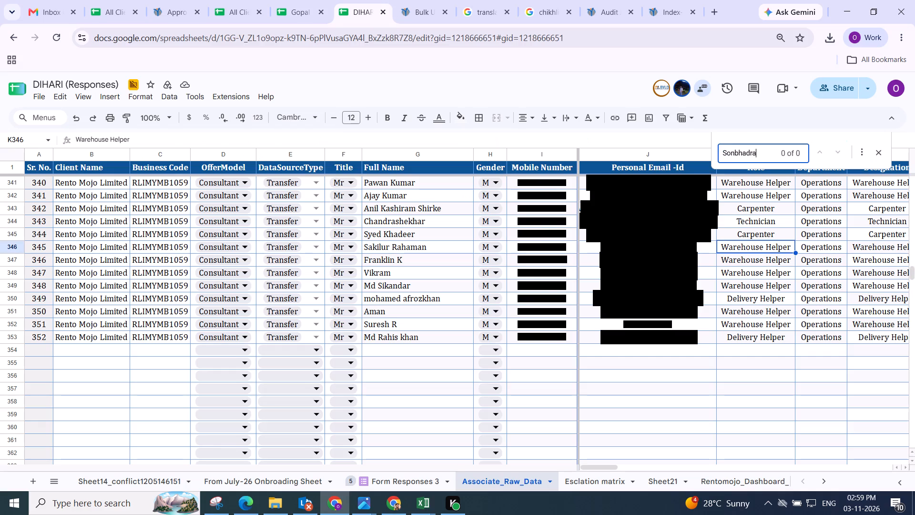
left_click(279, 10)
key("ctrl+f")
key("ctrl+v")
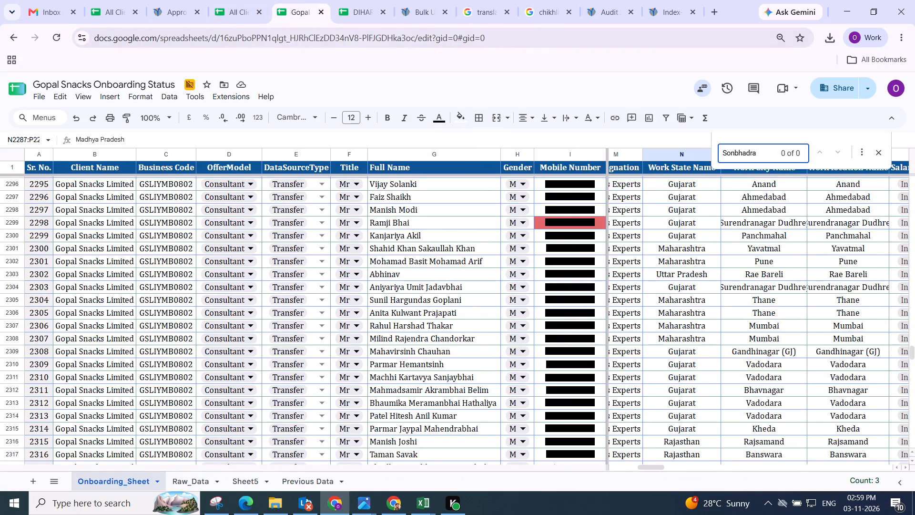
key("Return")
key("Return")
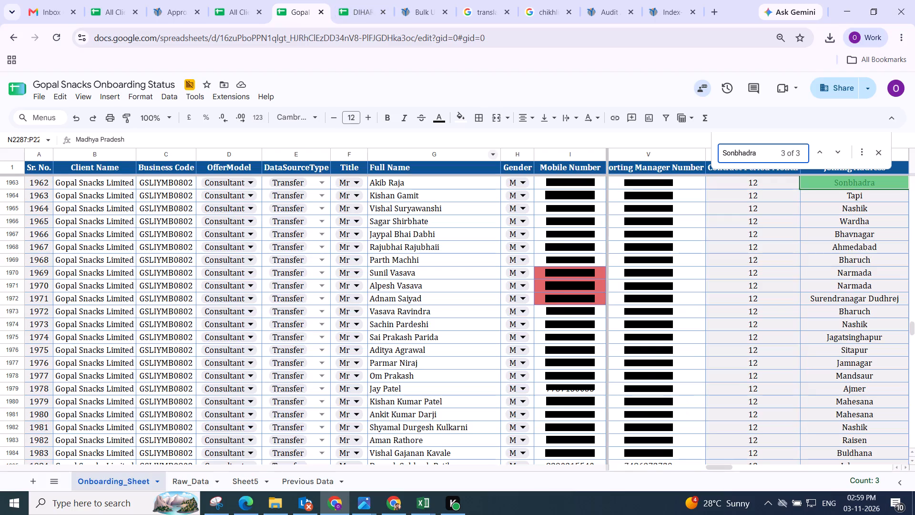
scroll(650, 260, "up", 2)
scroll(751, 257, "left", 2)
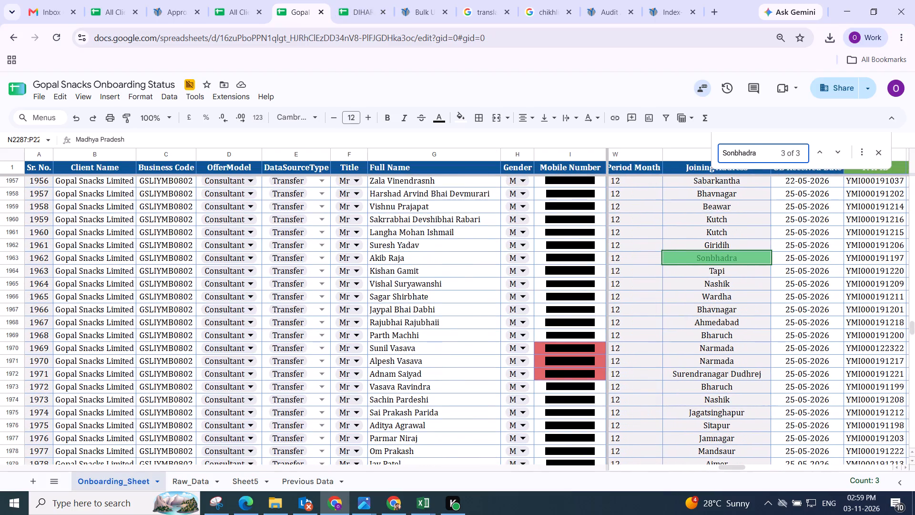
left_click(673, 254)
key("ctrl+c")
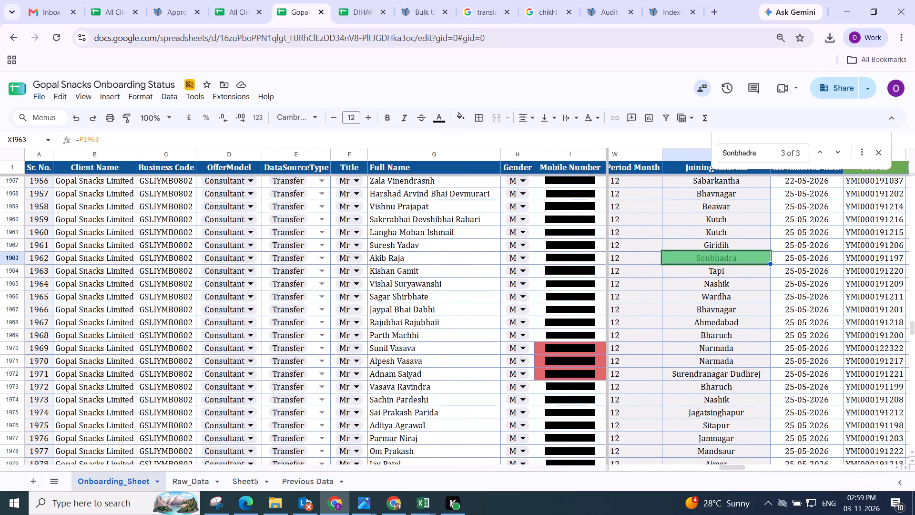
Switch back to the AddDatabaseBulkUpload workbook in Excel and paste Sonbhadra into row 9's WorklocationCityName and WorklocationName cells.
key("ctrl+Page_Up")
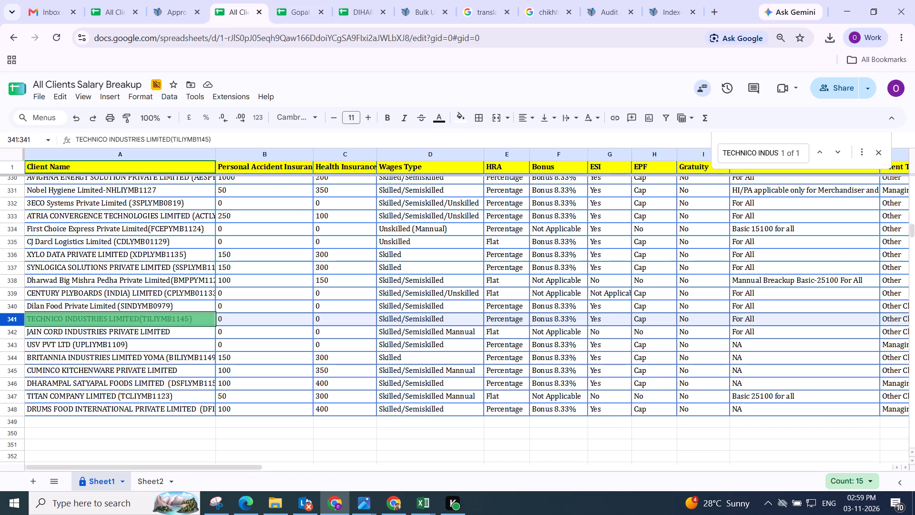
key("ctrl+Page_Up")
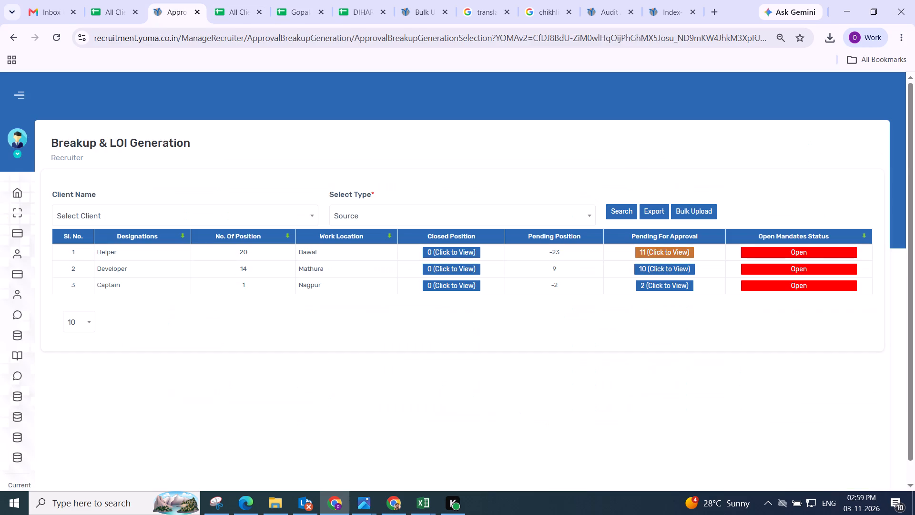
key("alt+Tab")
key("Left")
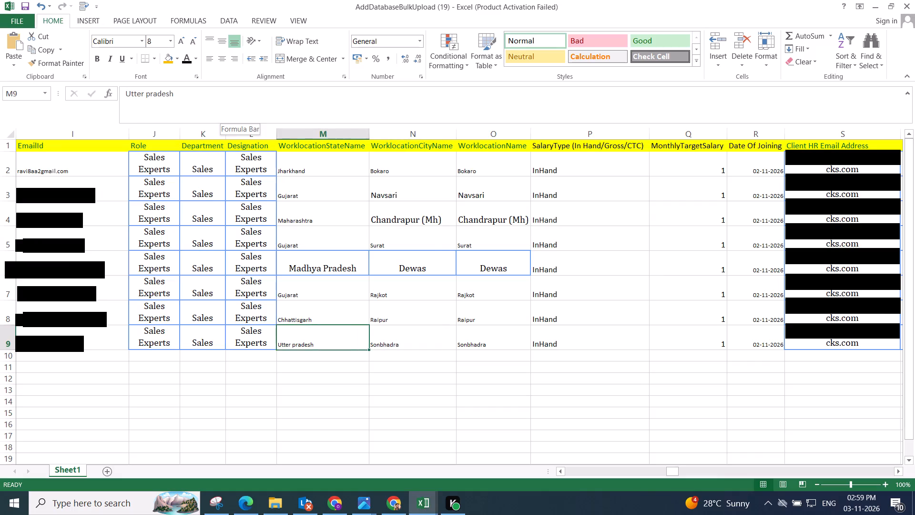
key("Right")
key("ctrl+v")
key("Right")
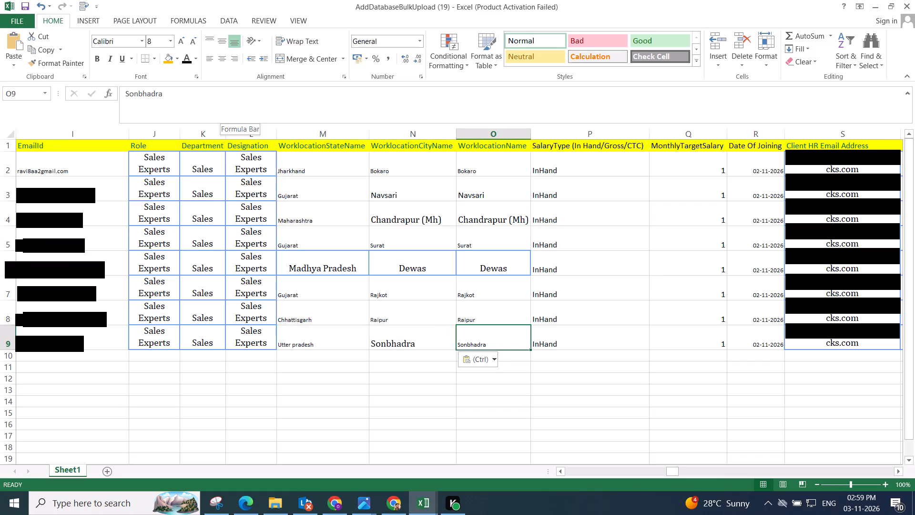
key("ctrl+v")
Remove the trailing space from row 9's WorklocationStateName entry, Utter pradesh, and check for spaces before it.
key("Left")
key("Left")
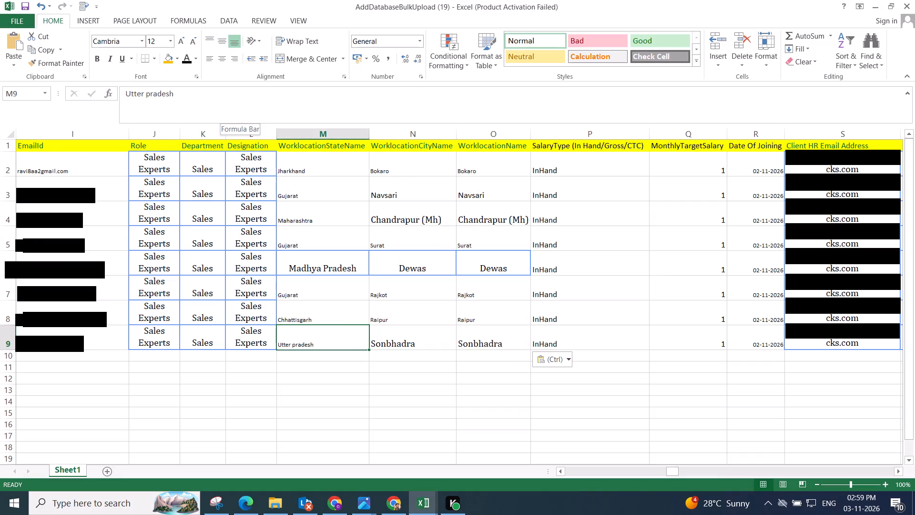
left_click(224, 86)
left_click(226, 95)
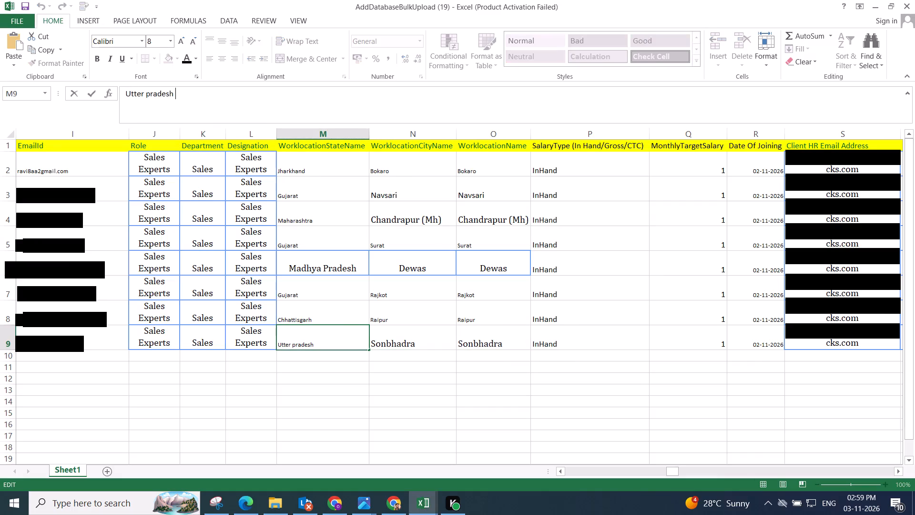
key("BackSpace")
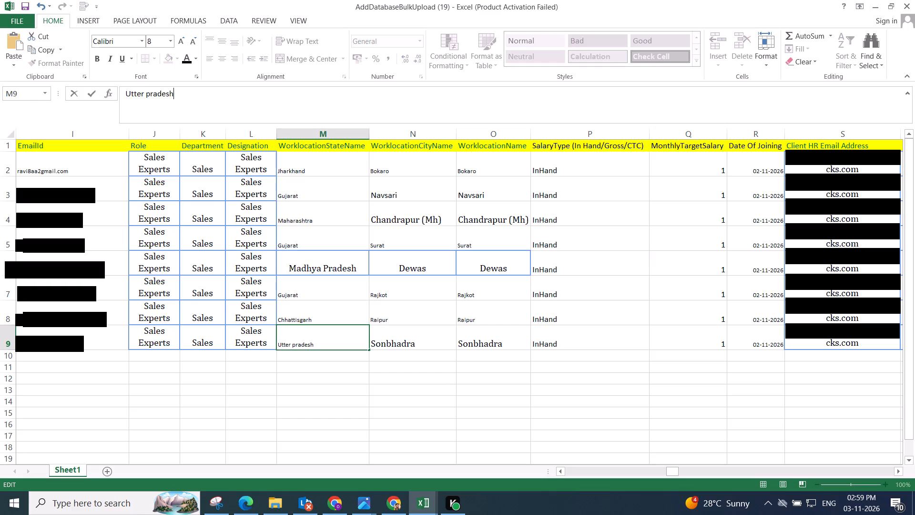
key("ctrl+Left")
key("ctrl+Left")
key("BackSpace")
Check the WorklocationStateName entries in rows 8, 5, 4, 3 and 2 for stray spaces.
left_click(323, 308)
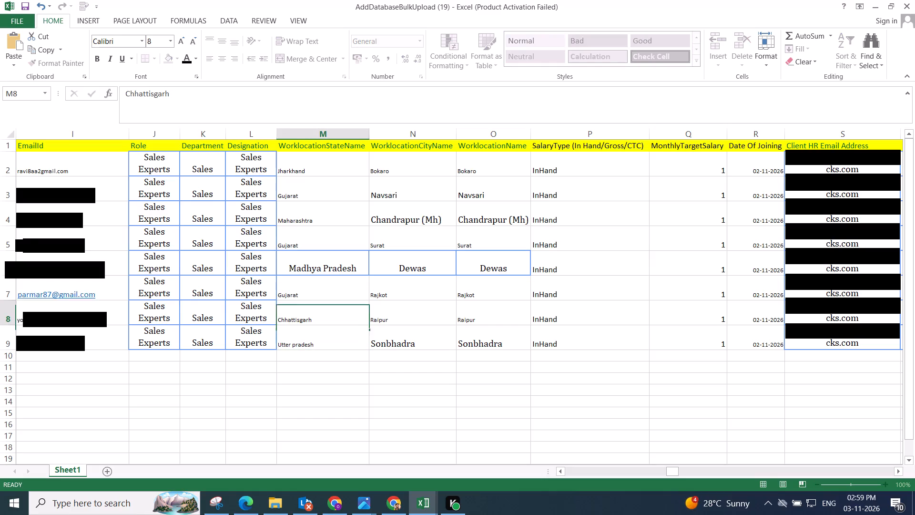
left_click(184, 93)
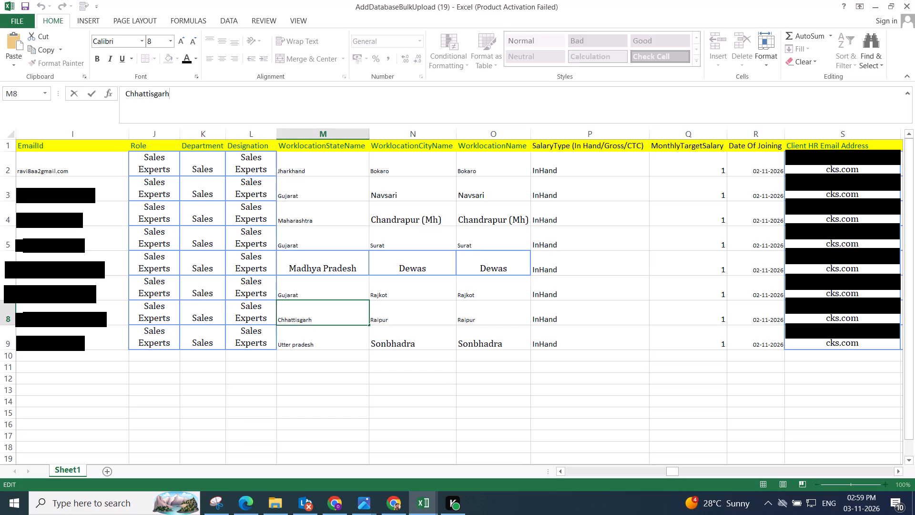
key("ctrl+Left")
key("BackSpace")
key("BackSpace")
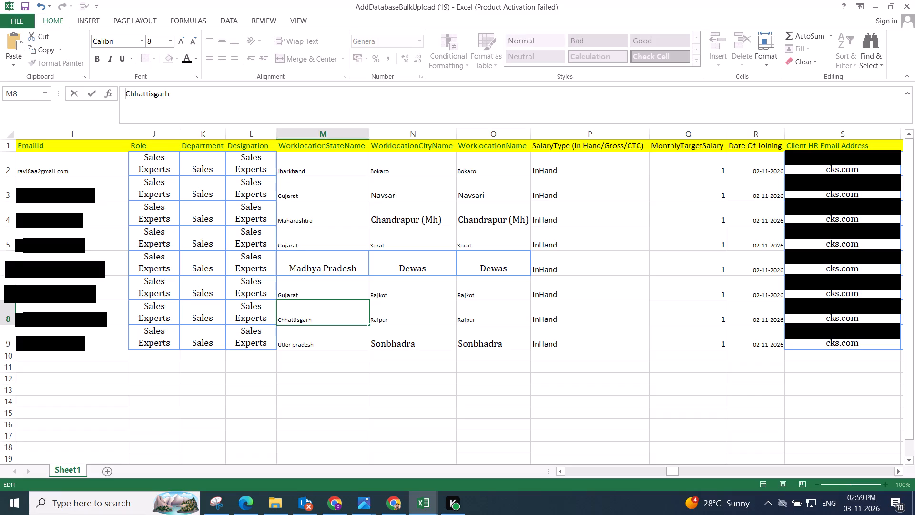
left_click(310, 240)
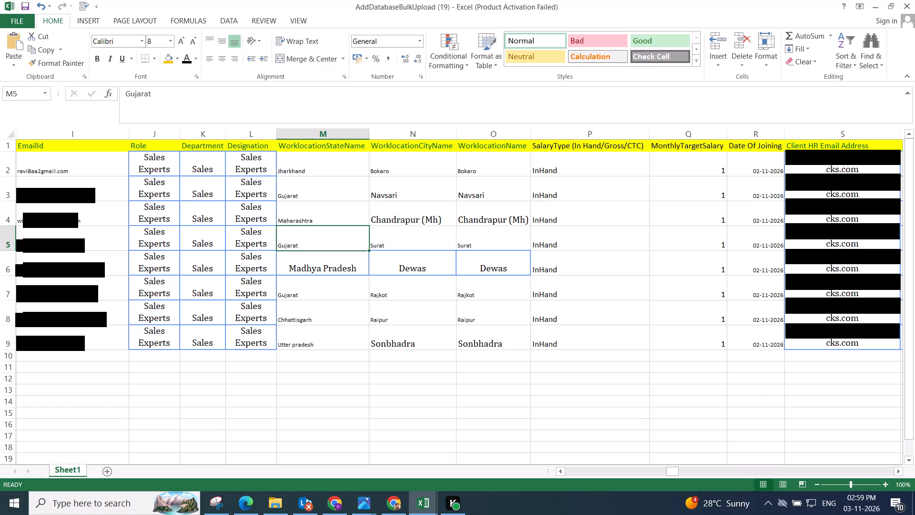
left_click(211, 100)
left_click(313, 223)
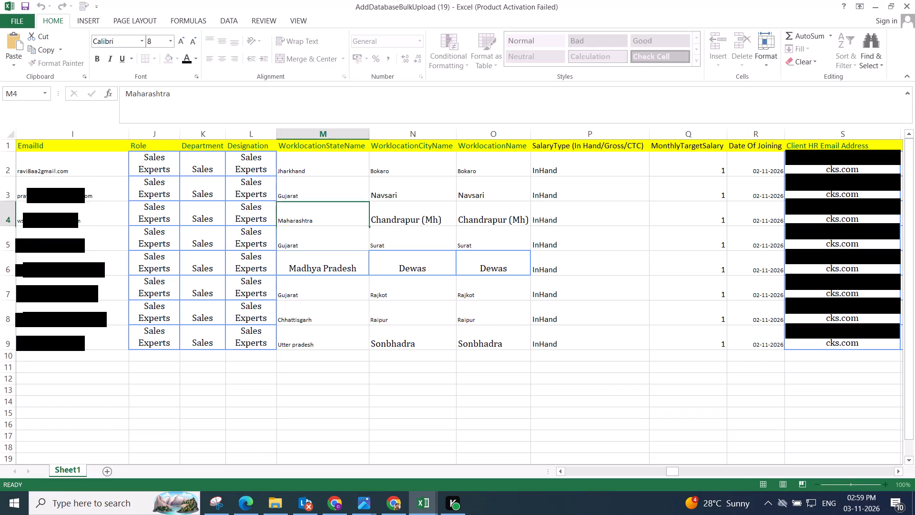
left_click(195, 101)
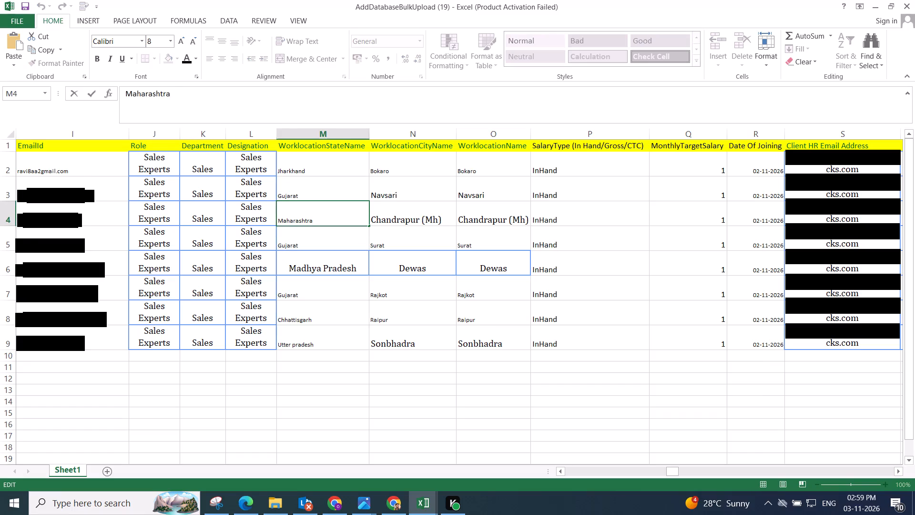
left_click(310, 190)
left_click(185, 95)
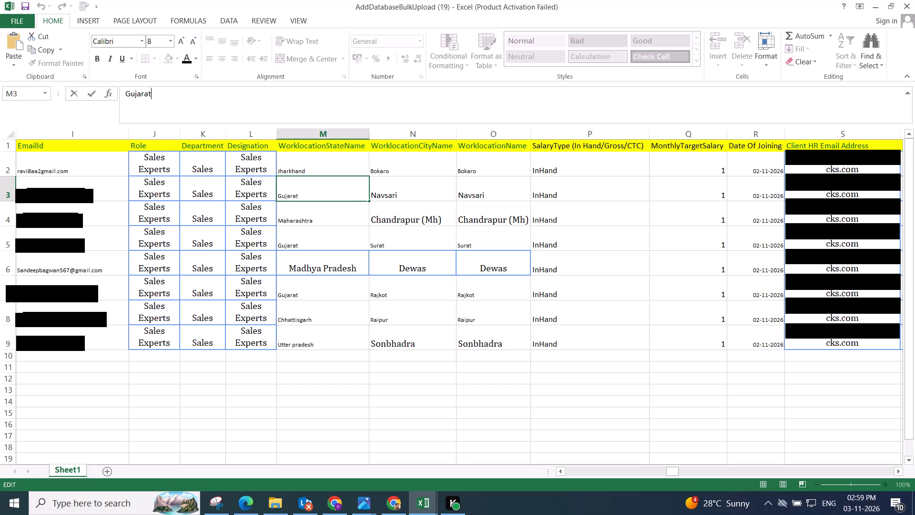
left_click(367, 167)
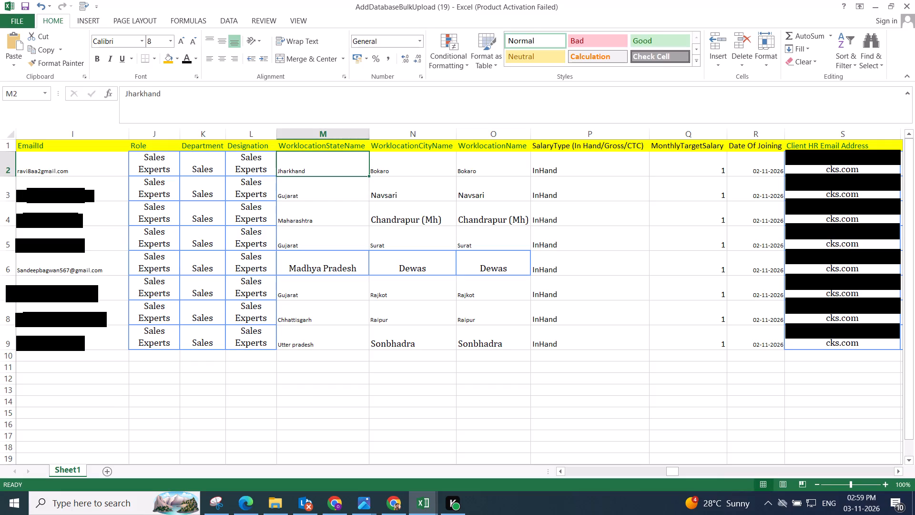
left_click(231, 106)
left_click(400, 168)
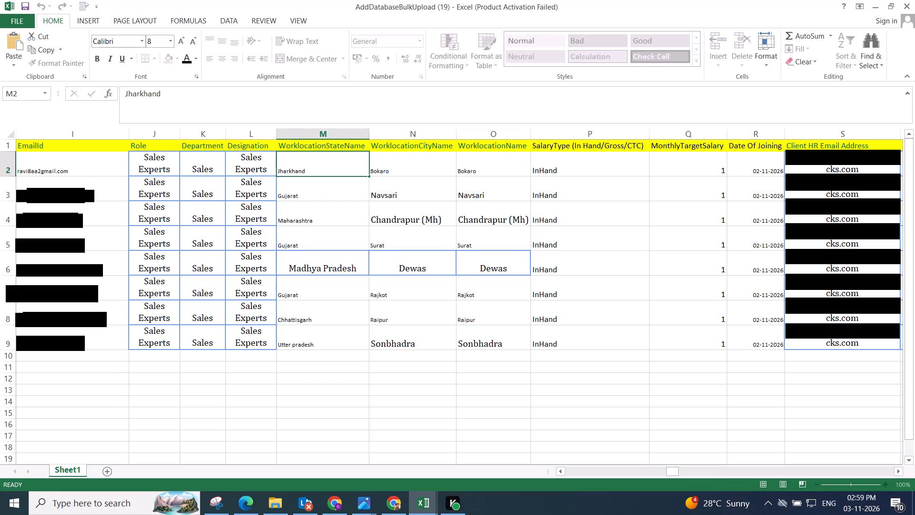
left_click(404, 192)
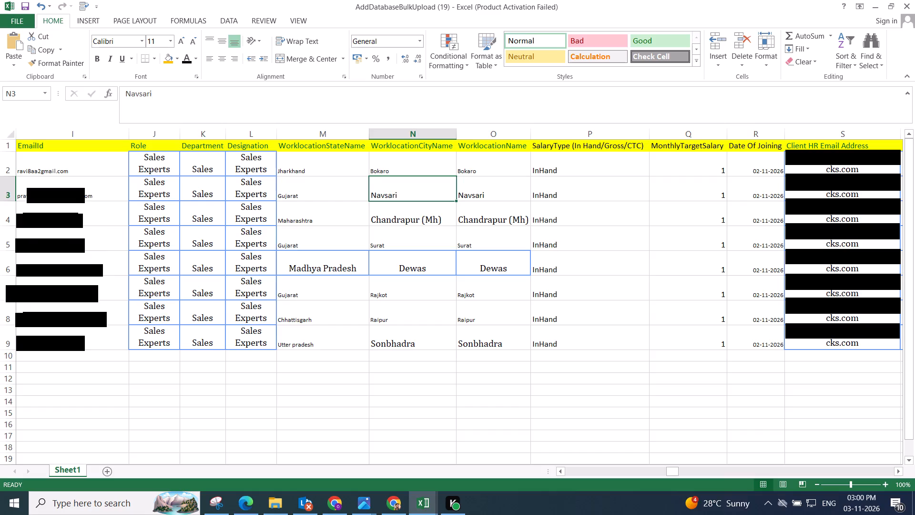
Save the AddDatabaseBulkUpload workbook.
left_click(394, 385)
key("ctrl+s")
key("ctrl+s")
key("ctrl+s")
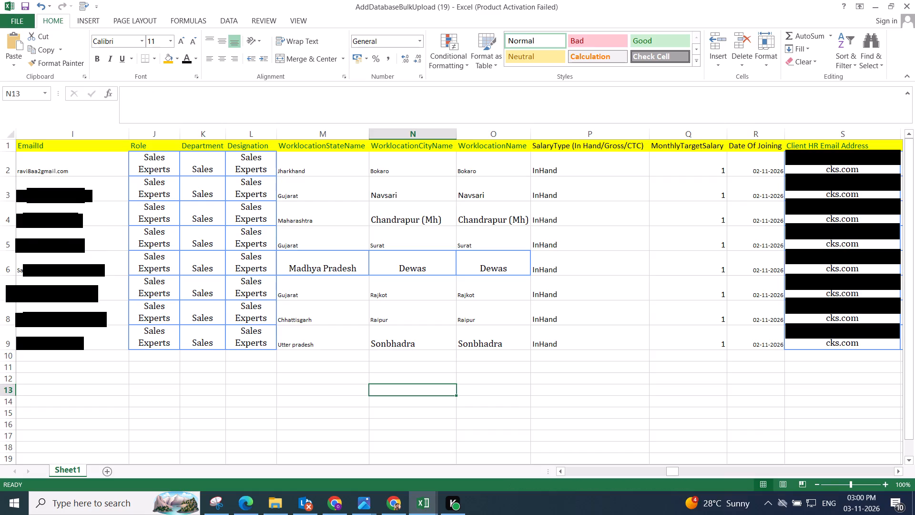
Review row 2's record across all its columns, from the contact and supporting path fields back to BusinessCode and OfferModel.
key("ctrl+Up")
key("ctrl+Up")
key("ctrl+Up")
key("ctrl+Up")
key("ctrl+Up")
key("ctrl+Up")
key("ctrl+Up")
key("ctrl+Up")
key("ctrl+Up")
key("ctrl+Up")
key("ctrl+Up")
key("ctrl+Up")
key("ctrl+Up")
key("ctrl+Down")
key("ctrl+Up")
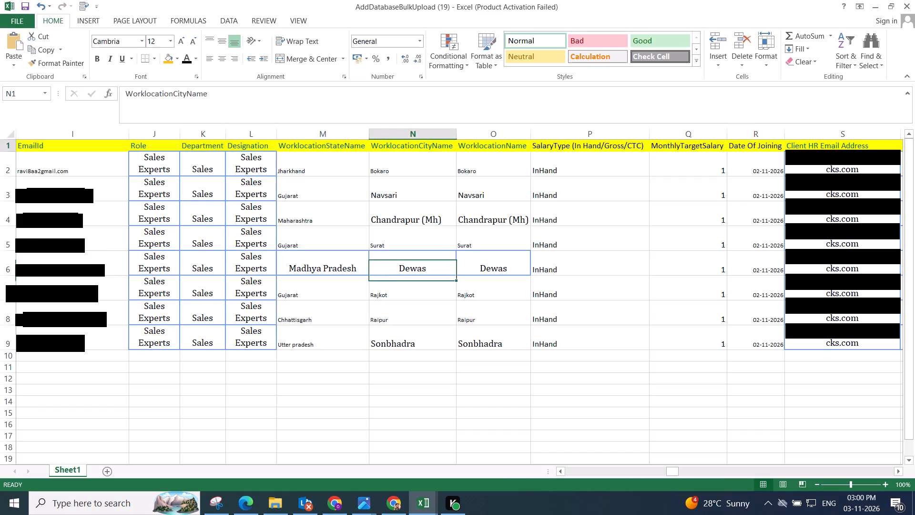
key("Down")
key("Right")
key("Right")
key("Right")
key("Right")
key("Right")
key("Right")
key("Right")
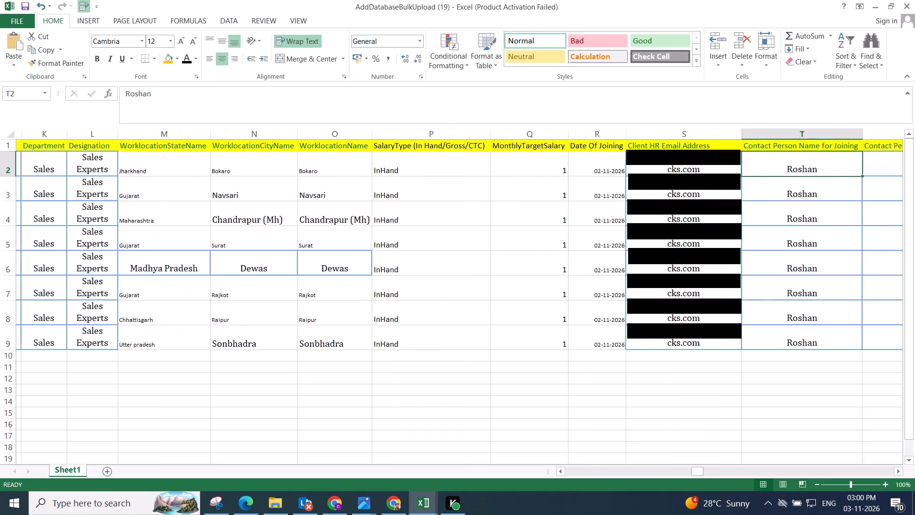
key("Right")
key("Right")
key("Right")
key("Right")
key("Right")
key("Left")
key("Left")
key("Left")
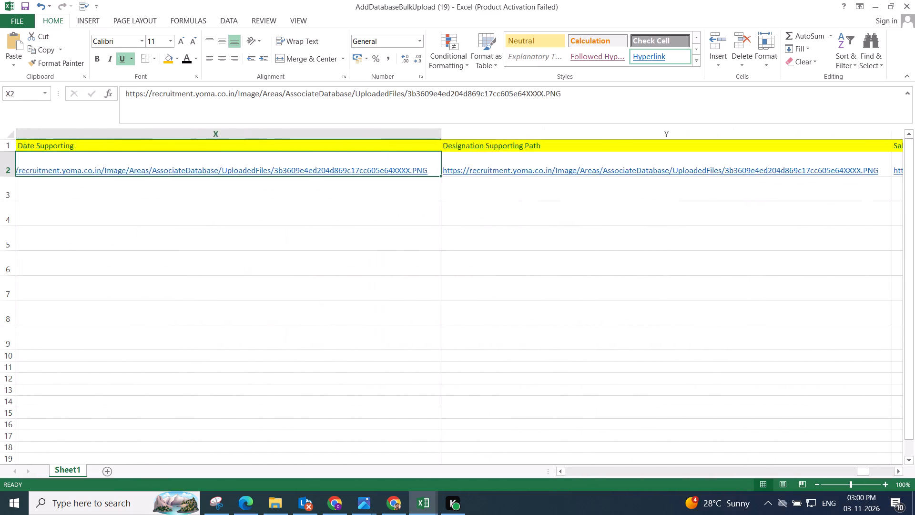
key("Left")
key("Left")
key("Left")
key("Left")
key("Left")
key("Left")
key("Left")
key("Left")
key("Left")
key("Left")
key("Left")
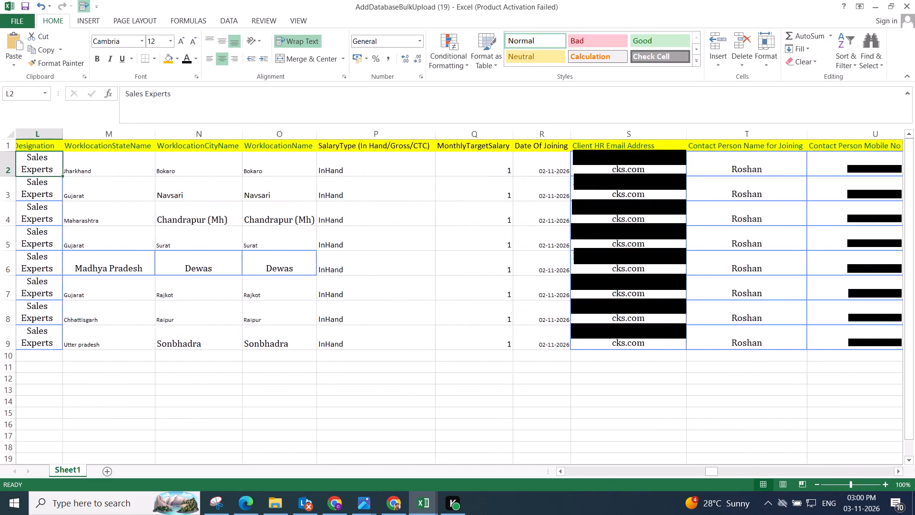
key("Left")
key("Left")
key("Left")
key("Left")
key("Left")
key("Left")
key("Left")
key("Left")
key("Left")
key("Left")
key("Left")
key("Left")
key("Left")
key("Left")
key("Left")
key("Left")
key("Left")
key("Left")
key("Left")
key("Left")
key("Left")
key("Left")
key("Left")
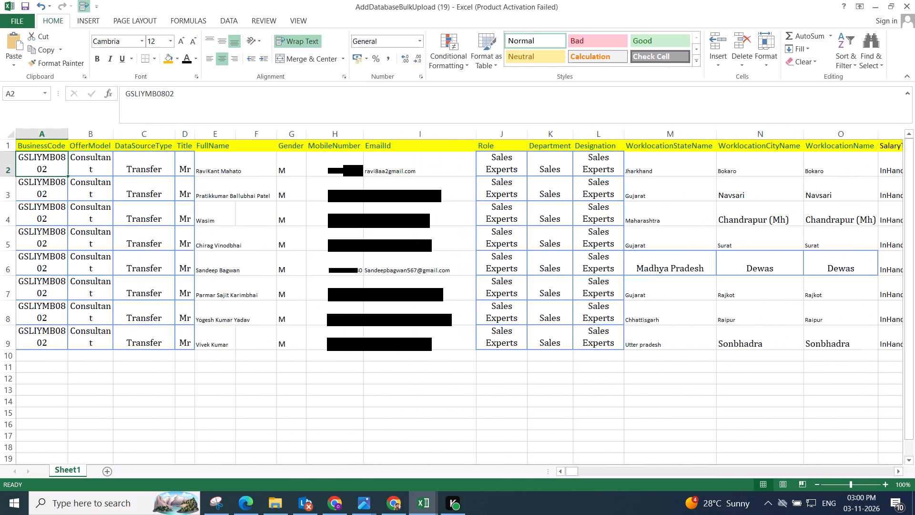
key("Right")
key("ctrl+c")
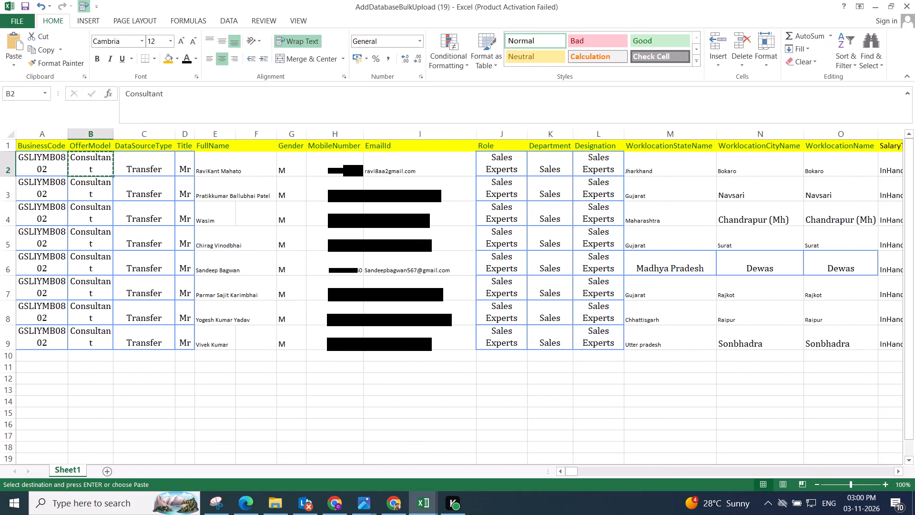
Apply all borders to every cell of Sheet1.
left_click(9, 136)
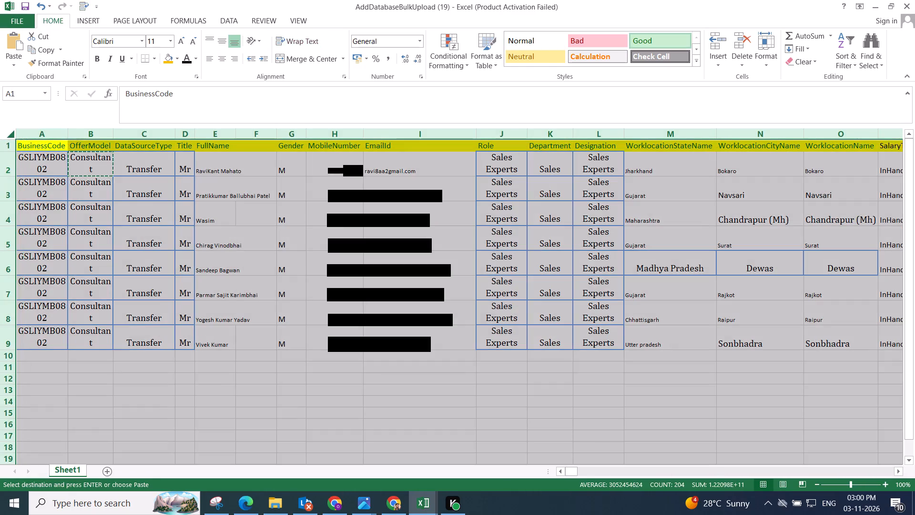
left_click(155, 56)
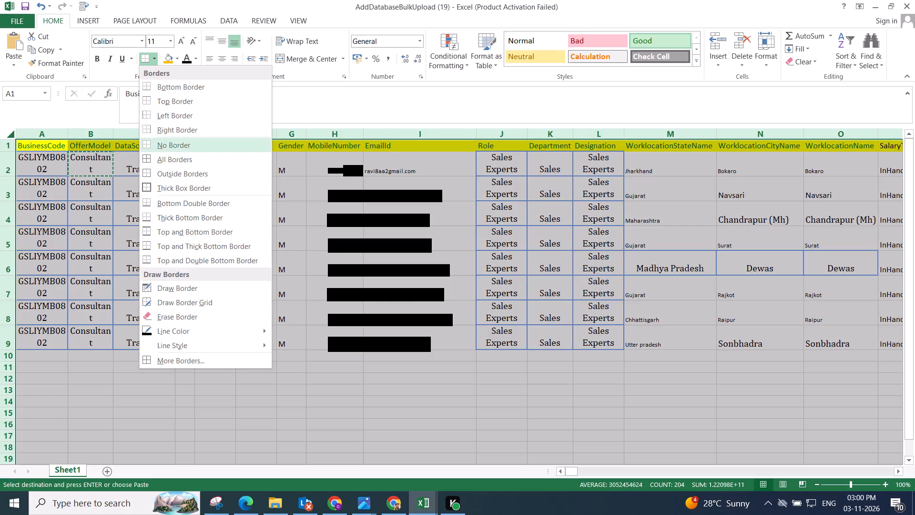
left_click(192, 154)
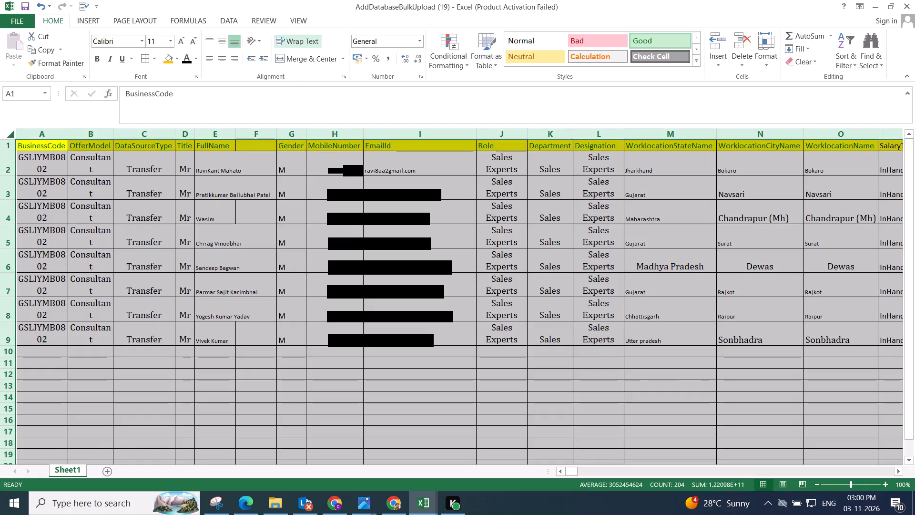
Align all cells to the bottom, centre them horizontally and turn text wrapping off across the sheet.
left_click(231, 41)
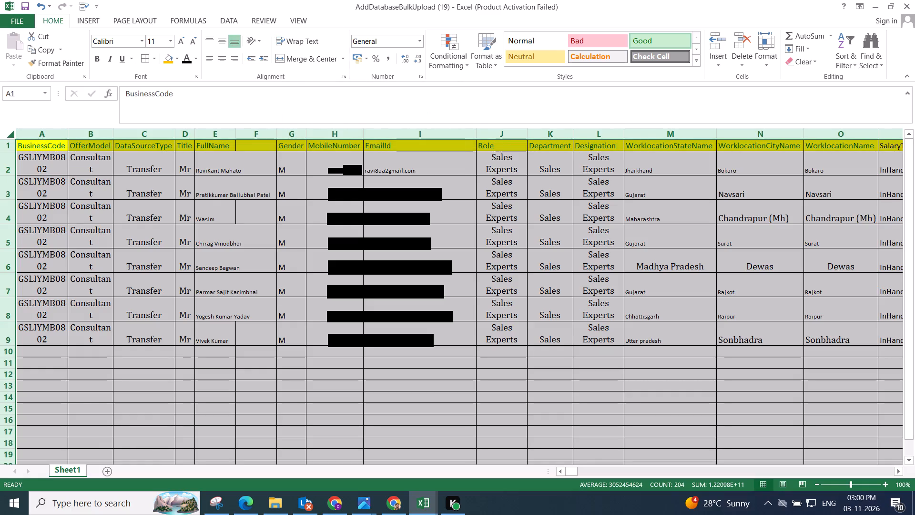
left_click(222, 63)
left_click(302, 45)
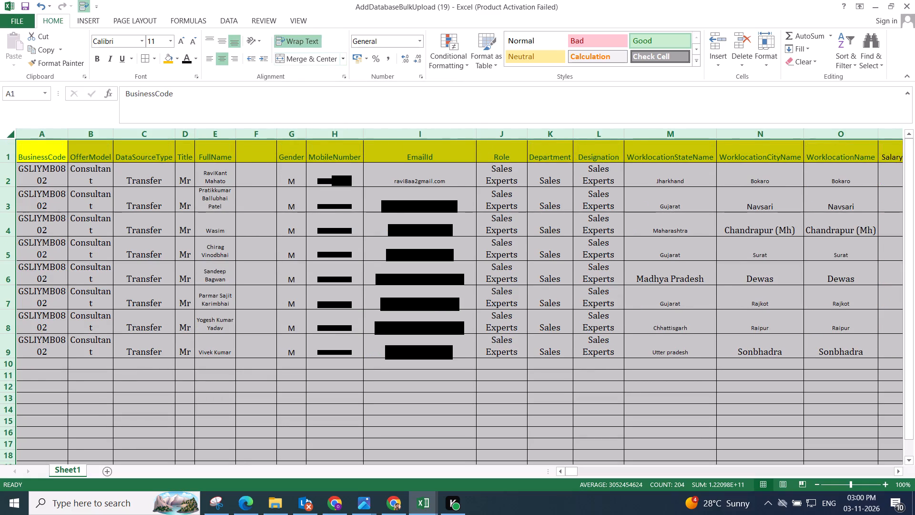
left_click(302, 41)
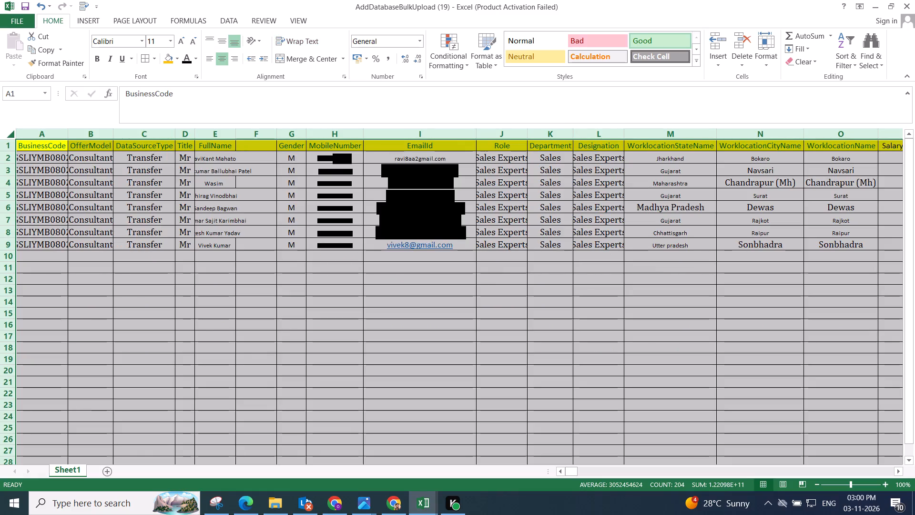
Reapply all borders to the whole sheet and auto-fit every column's width to its contents.
left_click(146, 62)
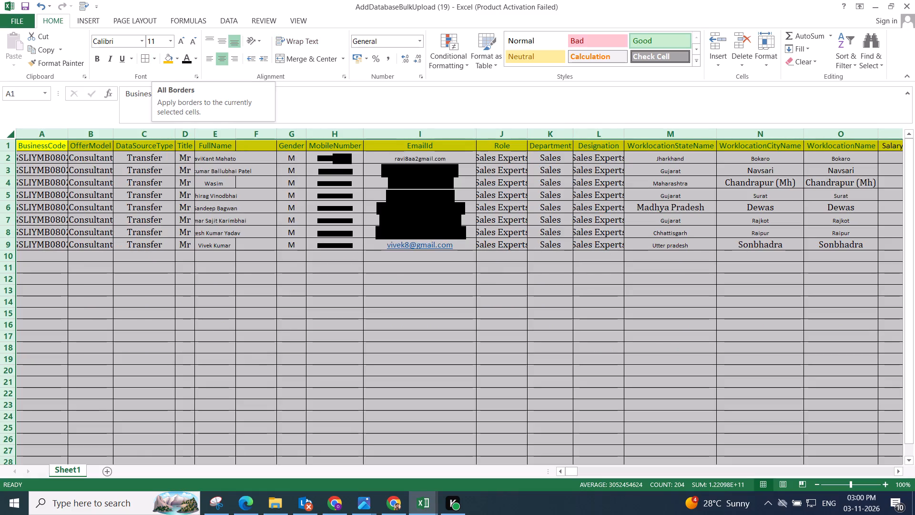
double_click(65, 134)
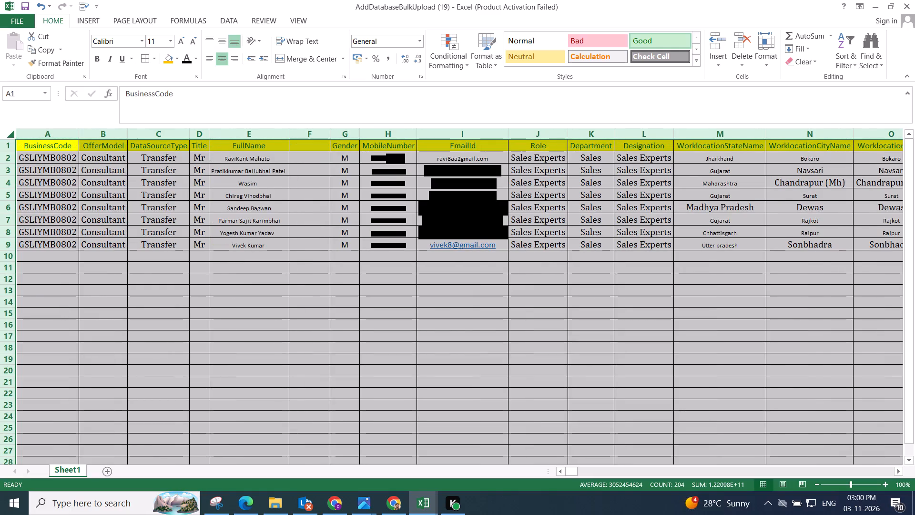
left_click(41, 160)
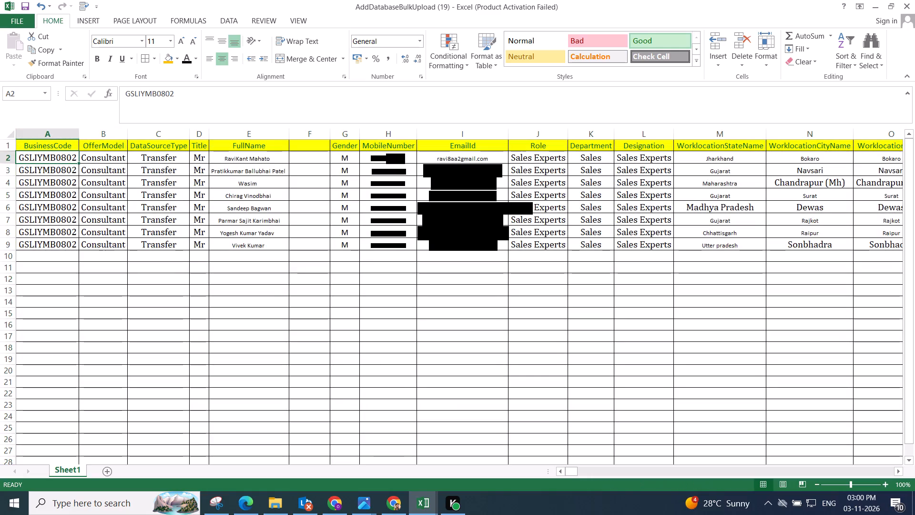
key("ctrl+c")
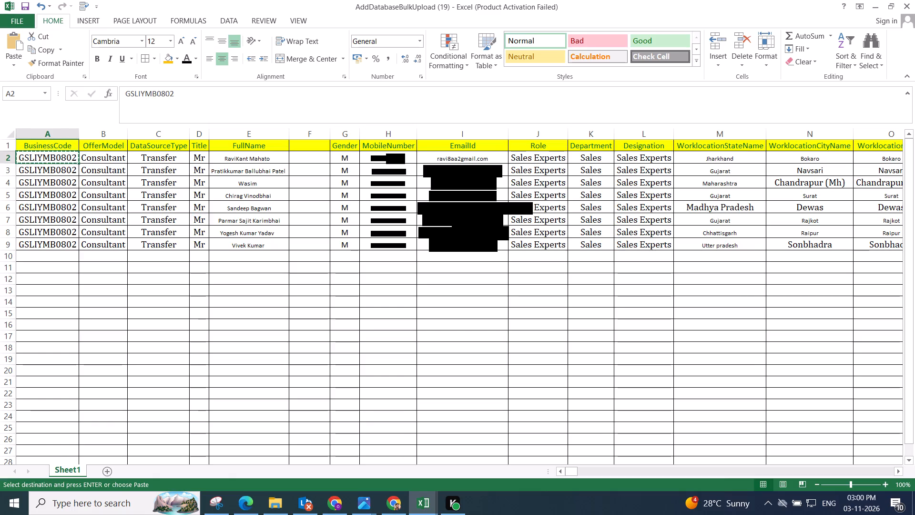
Set the font size of all associate records in A2:W9, from BusinessCode through Joining Address, to 11.
left_click(10, 138)
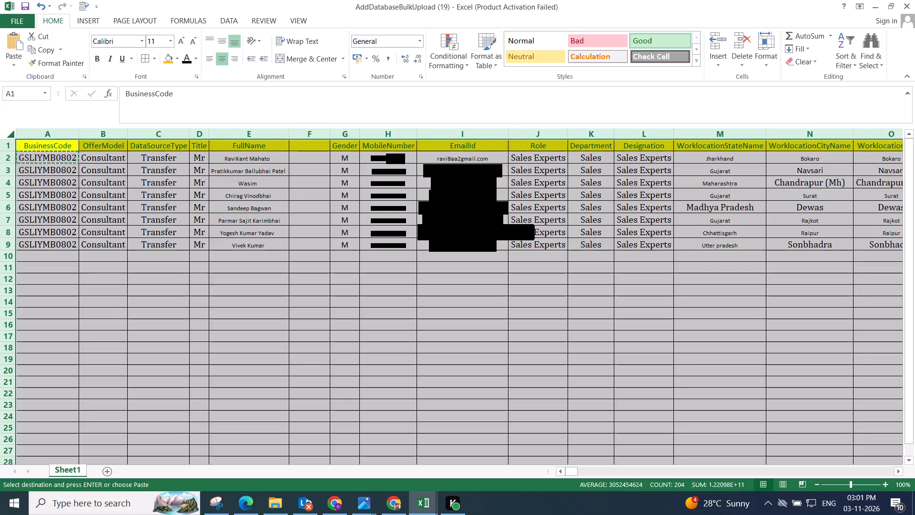
key("ctrl+c")
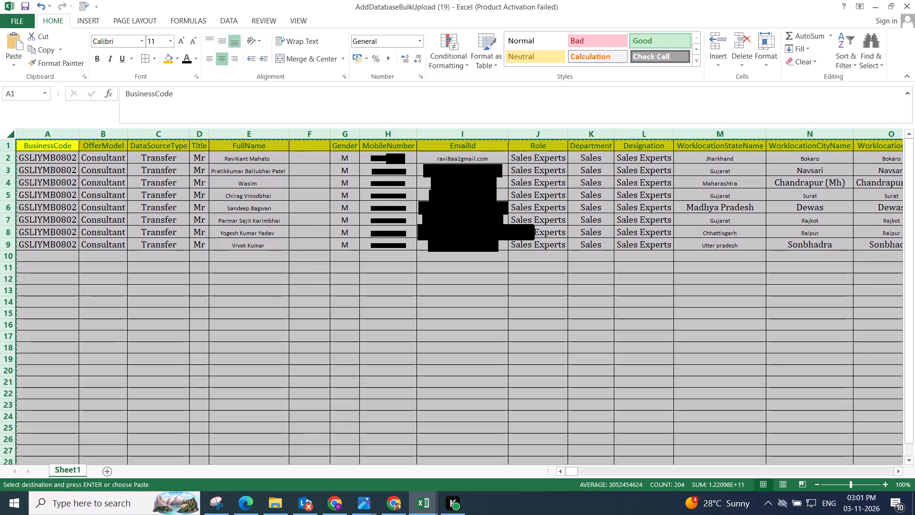
left_click(39, 156)
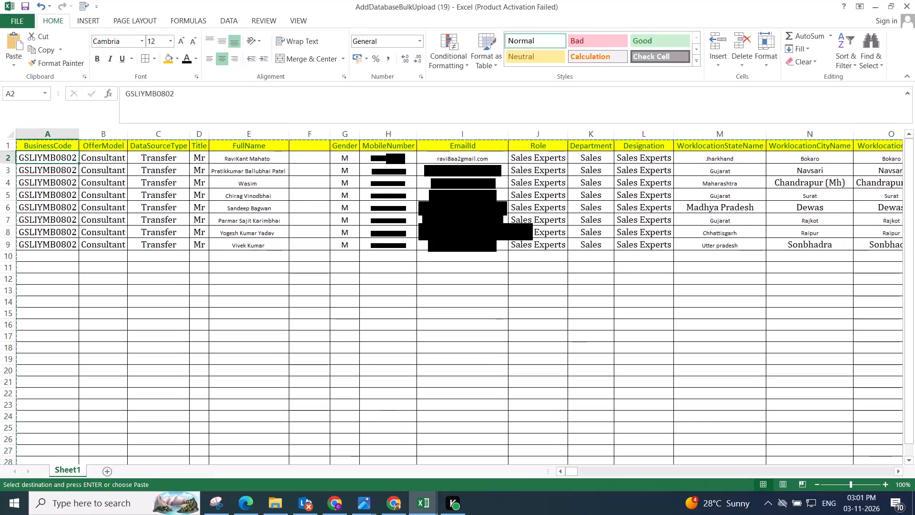
key("ctrl+shift+Right")
key("ctrl+shift+Right")
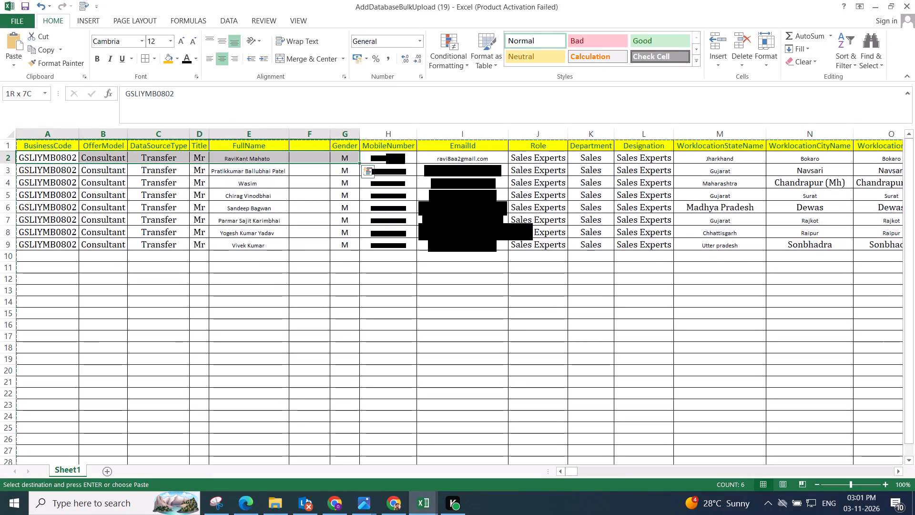
key("ctrl+shift+Right")
key("ctrl+shift+Right")
key("ctrl+shift+Left")
key("shift+Left")
key("shift+Left")
key("shift+Left")
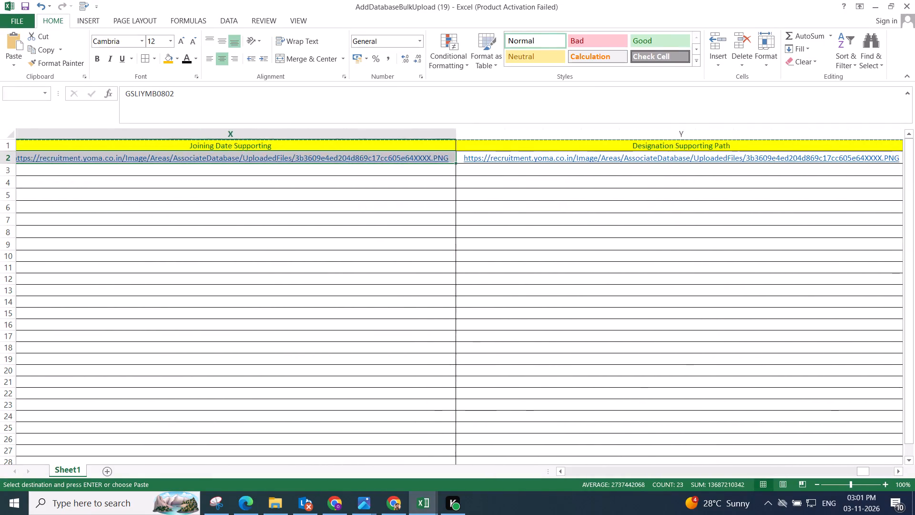
key("shift+Left")
key("shift+Right")
key("shift+Right")
key("shift+Left")
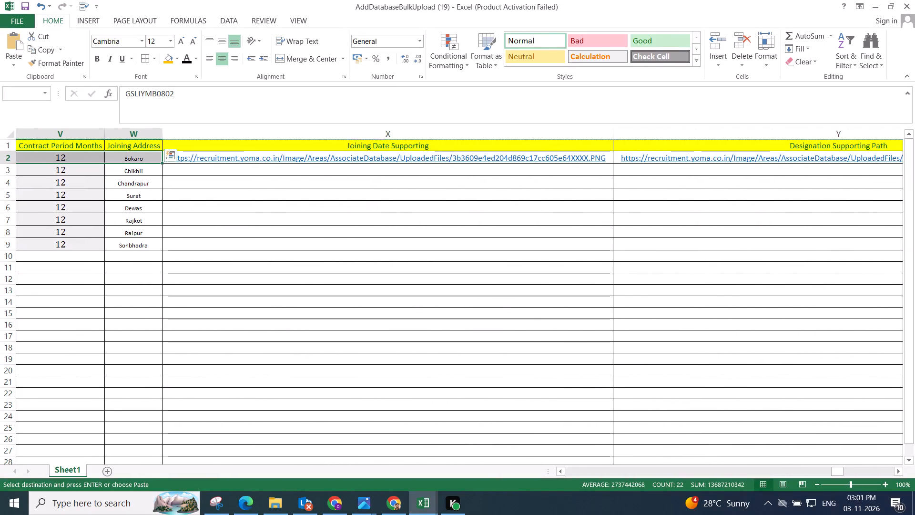
key("shift+Down")
key("shift+Down")
key("shift+Down")
key("shift+Down")
key("shift+Down")
key("shift+Down")
key("shift+Down")
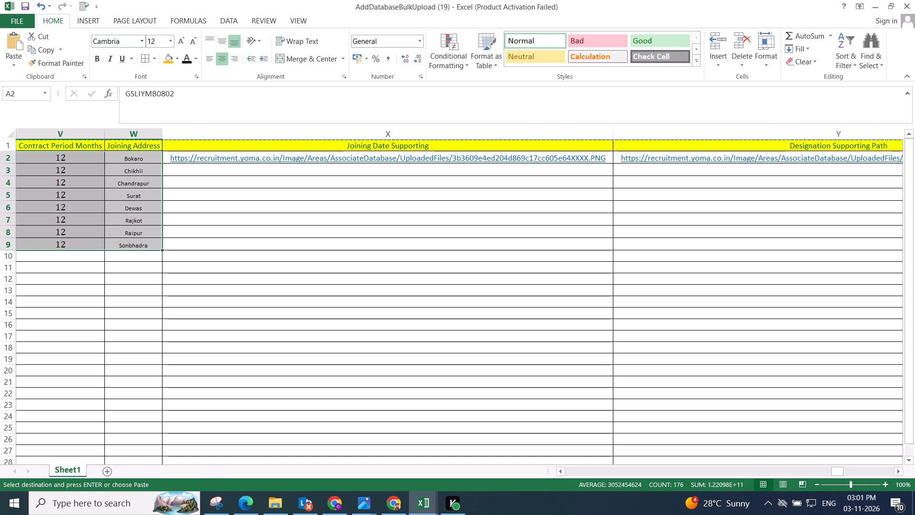
left_click(172, 42)
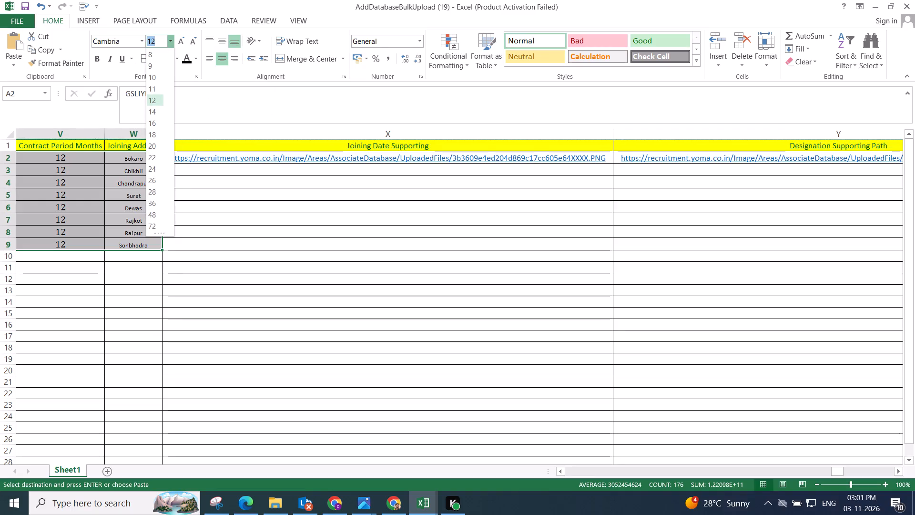
left_click(163, 91)
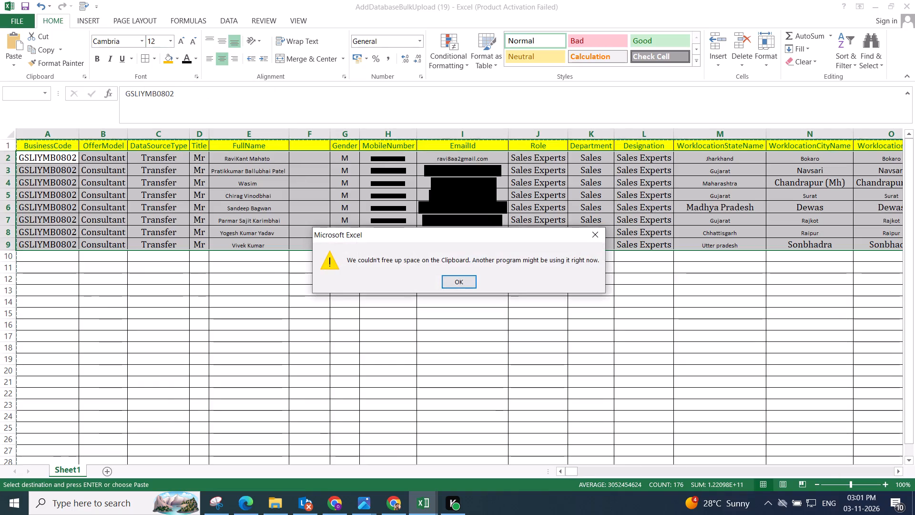
left_click(452, 286)
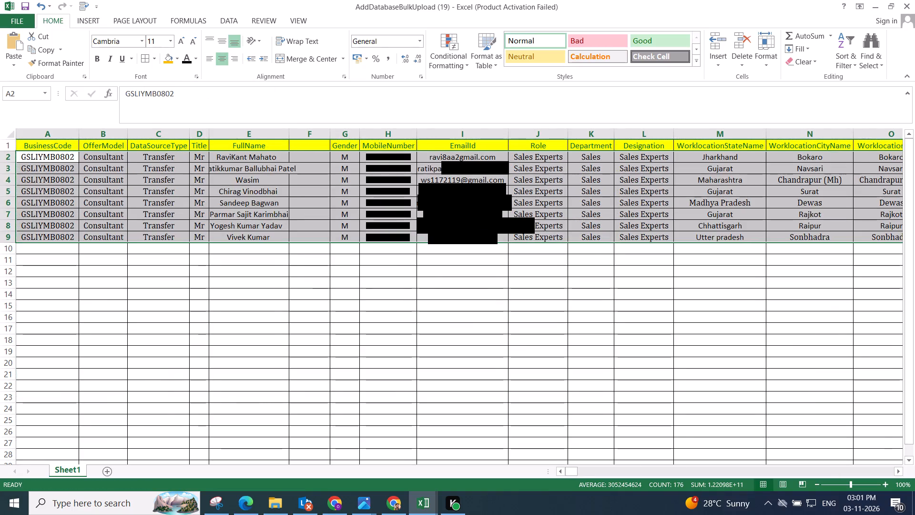
Auto-fit every column's width in Sheet1 to its contents.
left_click(326, 185)
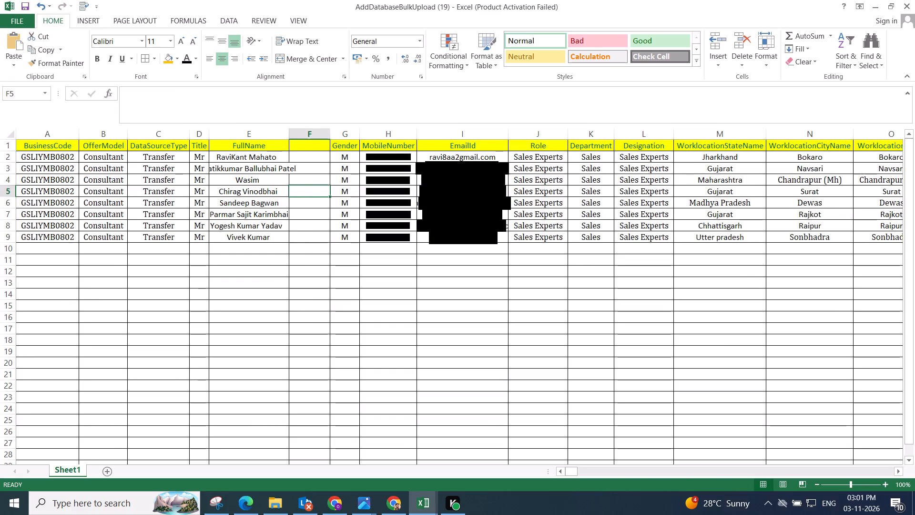
left_click(12, 135)
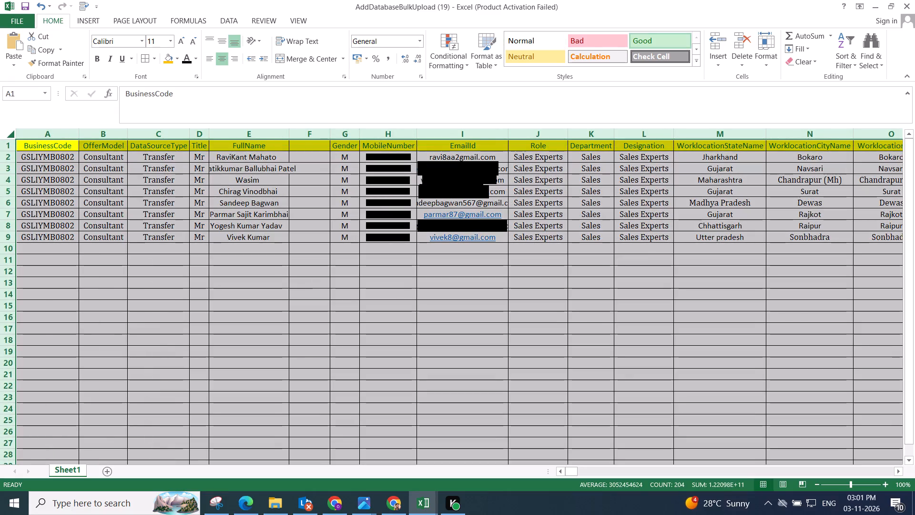
double_click(79, 134)
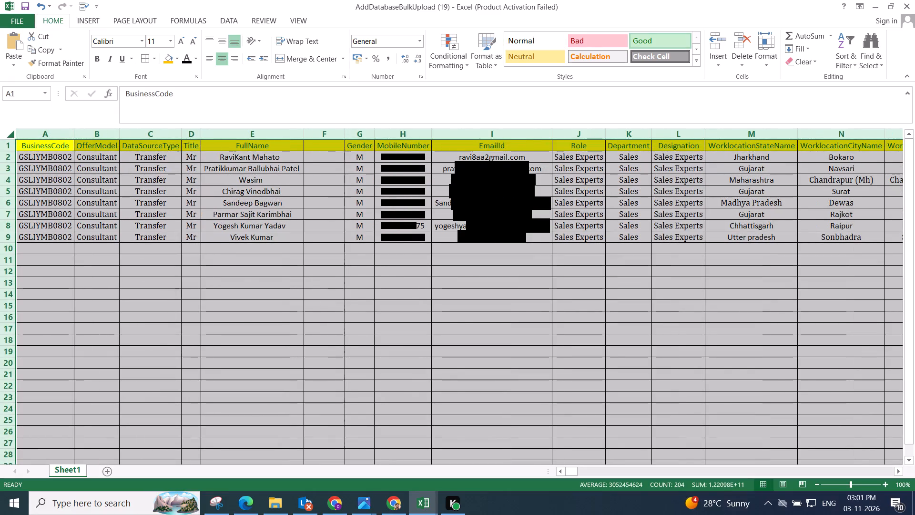
Save the AddDatabaseBulkUpload workbook.
left_click(478, 347)
key("ctrl+s")
key("ctrl+s")
key("ctrl+s")
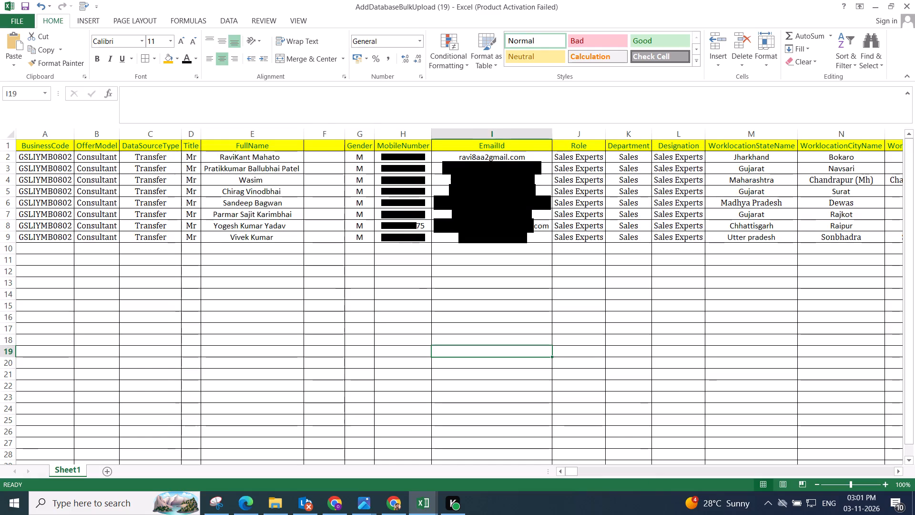
key("ctrl+s")
key("ctrl+s")
key("ctrl+s")
key("ctrl+s")
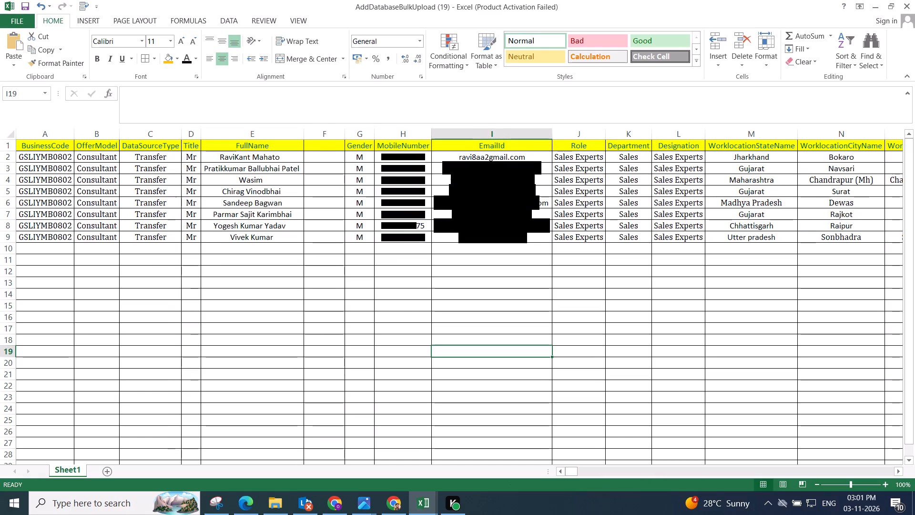
Check the EmailId entries one by one from row 2 to row 9, and save the workbook again.
key("ctrl+Up")
key("ctrl+Up")
key("ctrl+Up")
key("ctrl+Up")
key("ctrl+Up")
key("ctrl+Up")
key("Down")
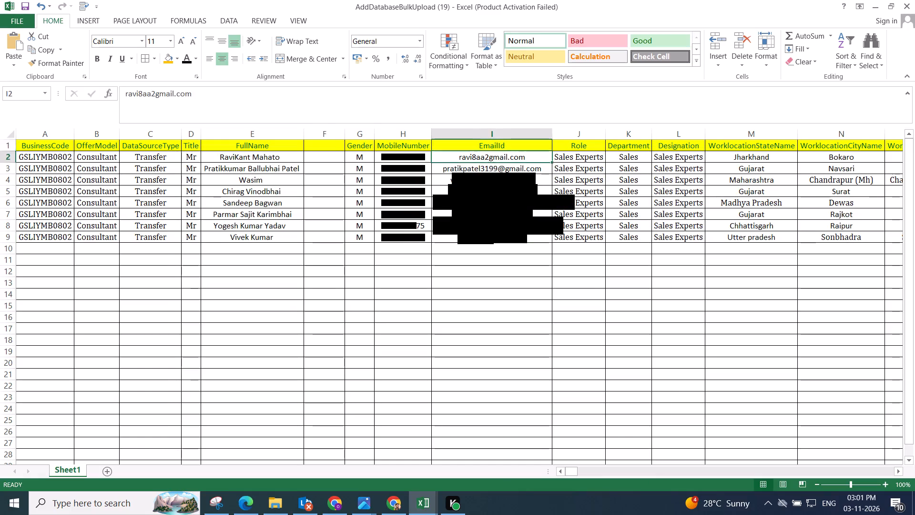
key("Up")
key("Down")
key("Down")
key("Down")
key("Down")
key("Down")
key("Down")
key("Down")
key("Down")
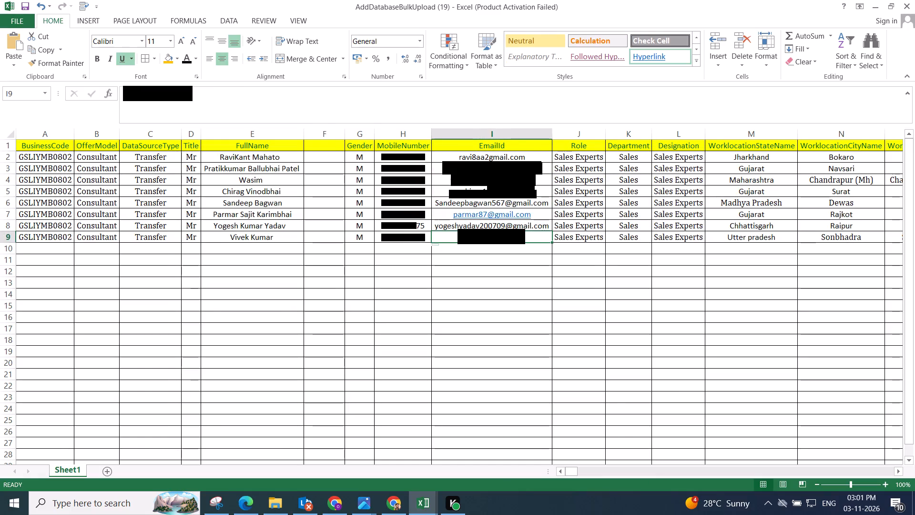
key("ctrl+s")
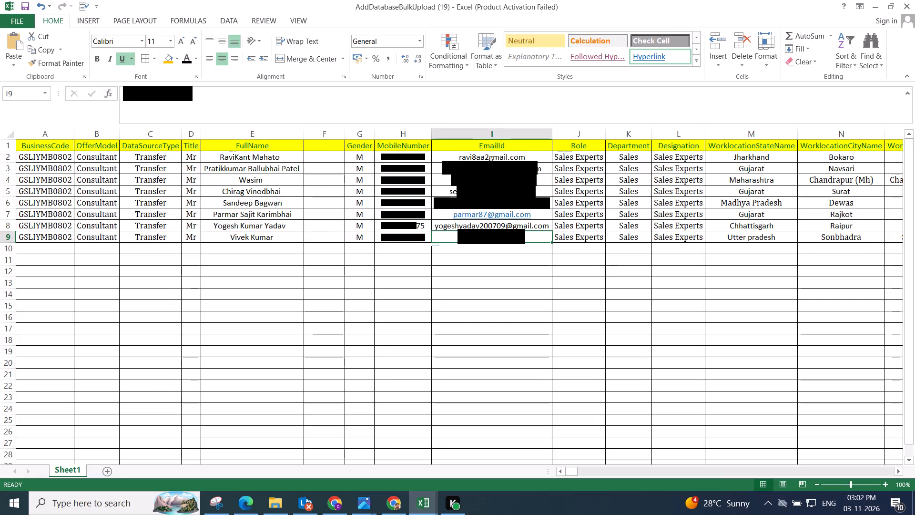
Copy columns E to H, FullName through MobileNumber, into a new sheet starting at cell A1.
left_click(254, 141)
left_click(253, 132)
key("shift+Right")
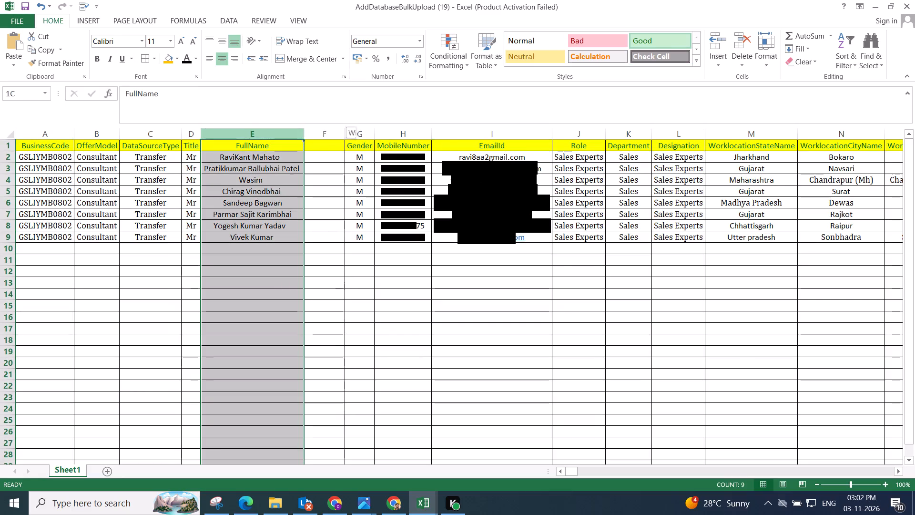
key("shift+Right")
key("shift+Right")
key("ctrl+c")
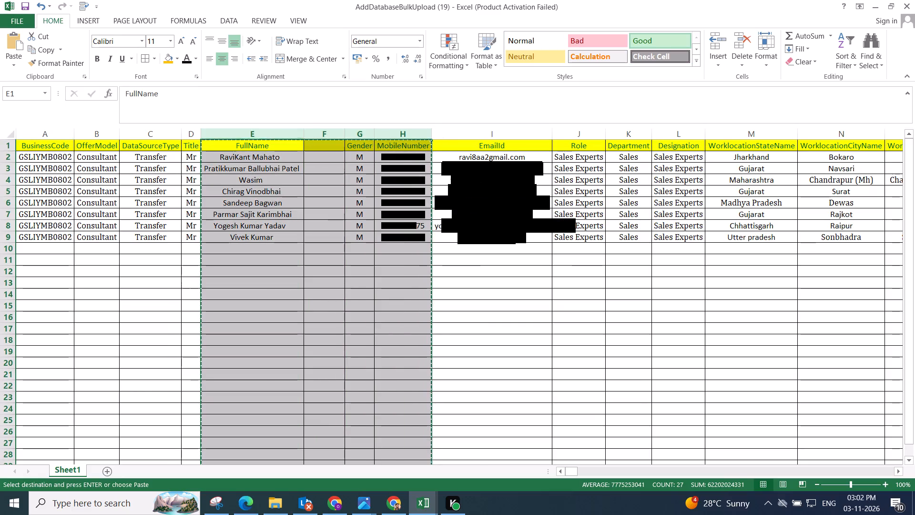
left_click(107, 474)
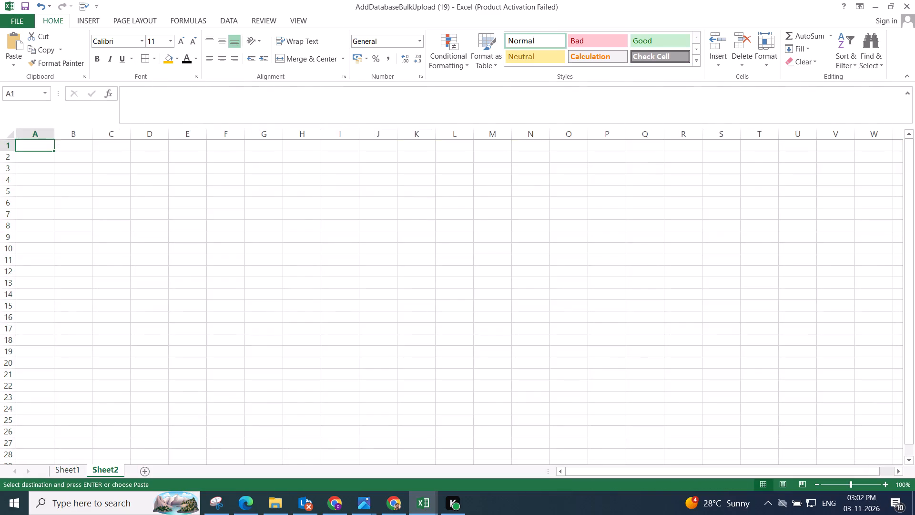
key("ctrl+v")
key("alt+Tab")
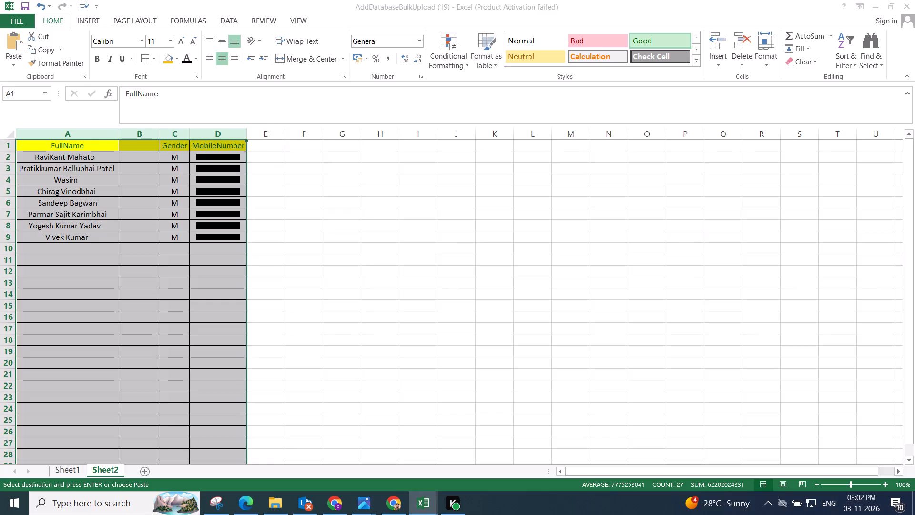
key("alt+Tab")
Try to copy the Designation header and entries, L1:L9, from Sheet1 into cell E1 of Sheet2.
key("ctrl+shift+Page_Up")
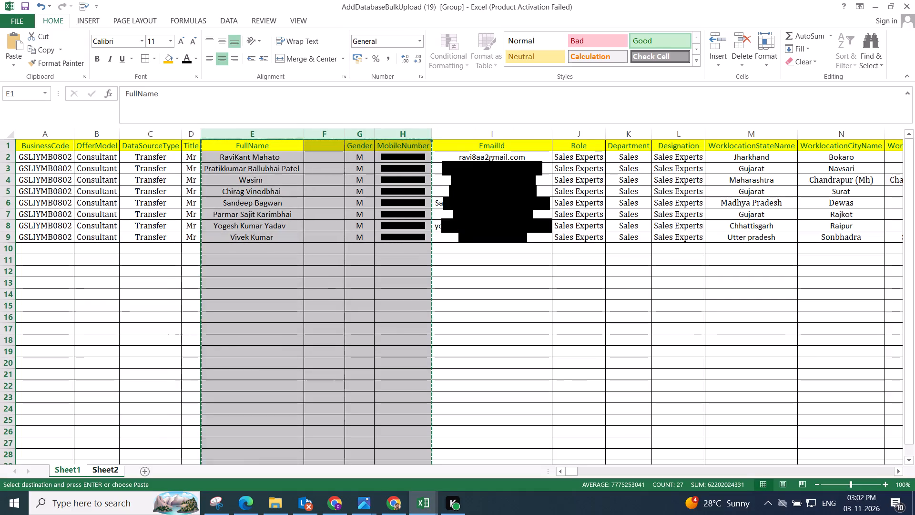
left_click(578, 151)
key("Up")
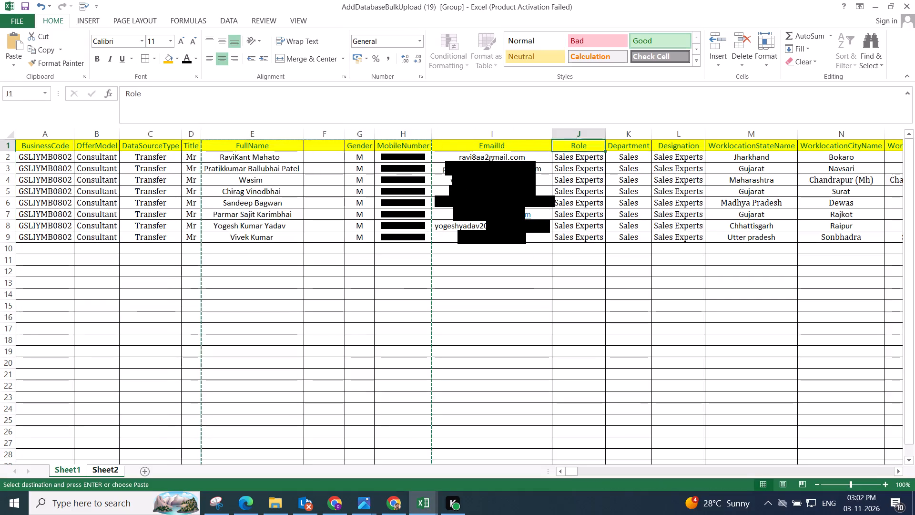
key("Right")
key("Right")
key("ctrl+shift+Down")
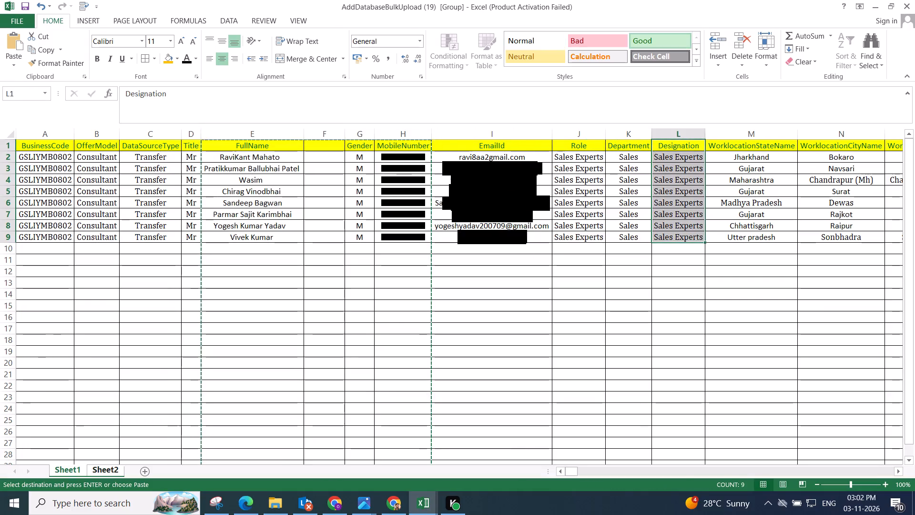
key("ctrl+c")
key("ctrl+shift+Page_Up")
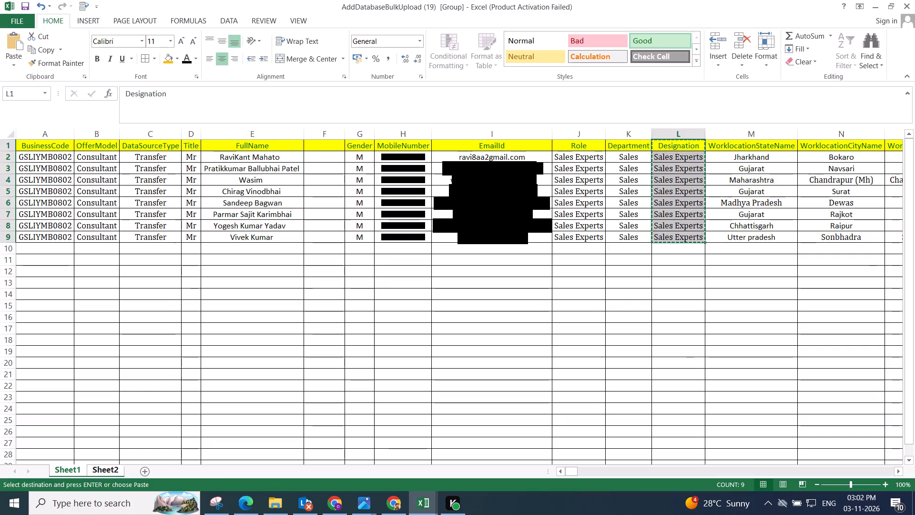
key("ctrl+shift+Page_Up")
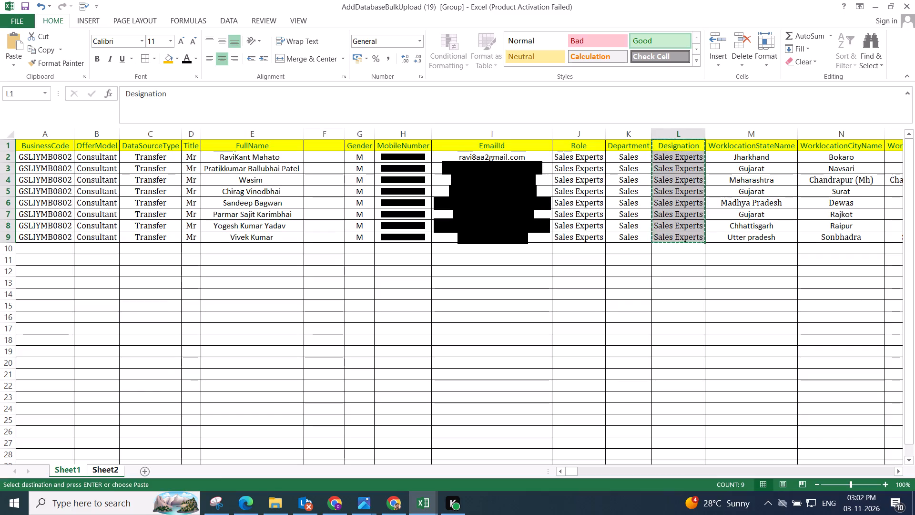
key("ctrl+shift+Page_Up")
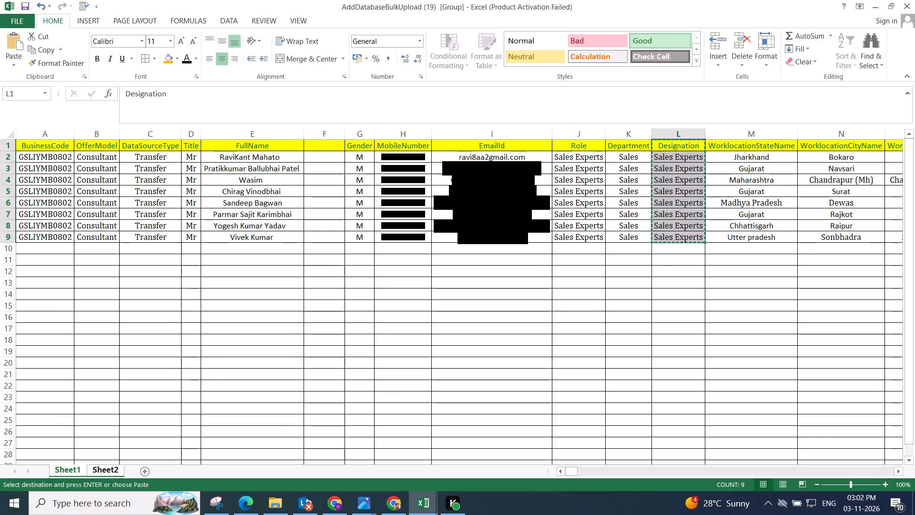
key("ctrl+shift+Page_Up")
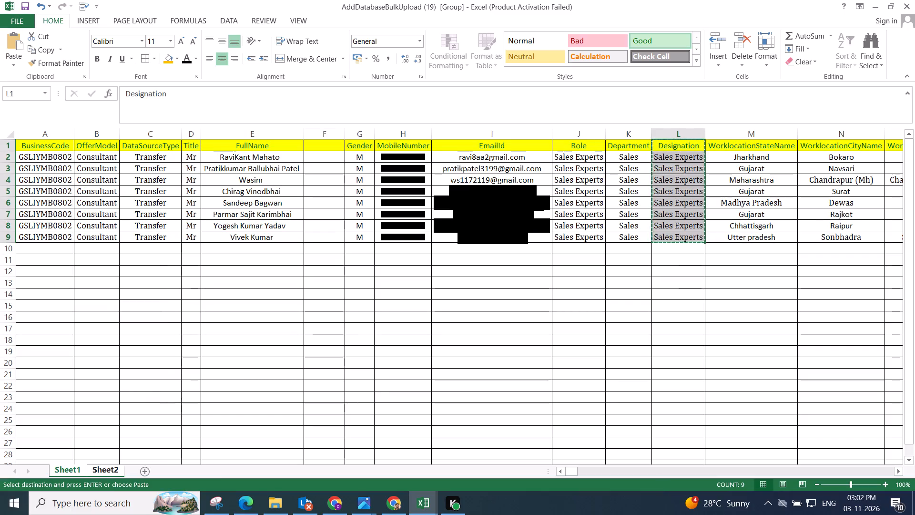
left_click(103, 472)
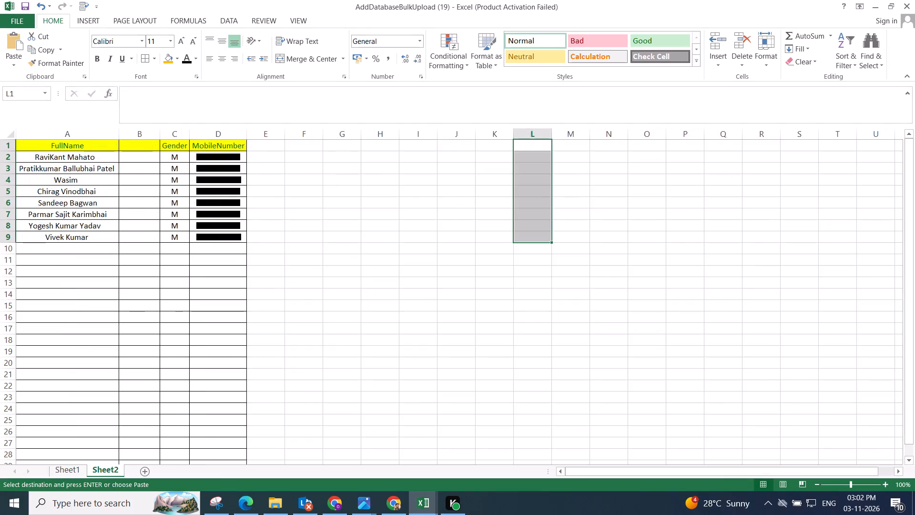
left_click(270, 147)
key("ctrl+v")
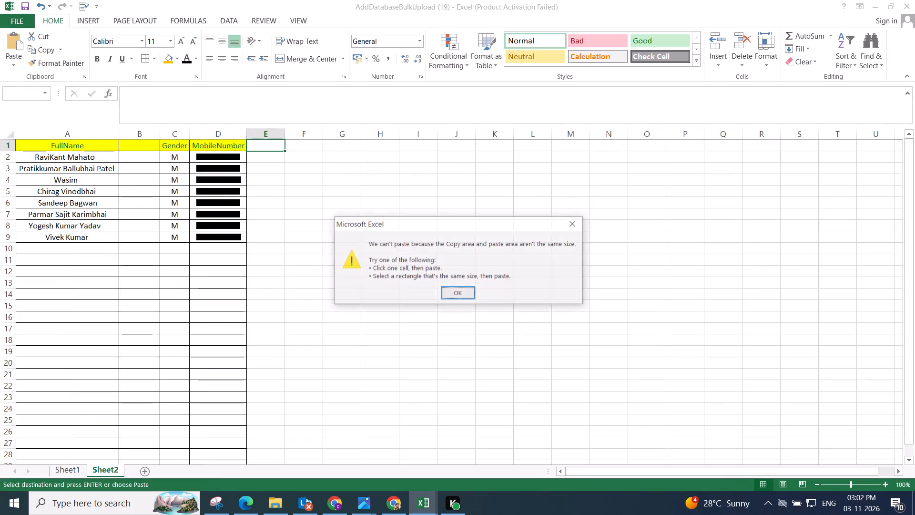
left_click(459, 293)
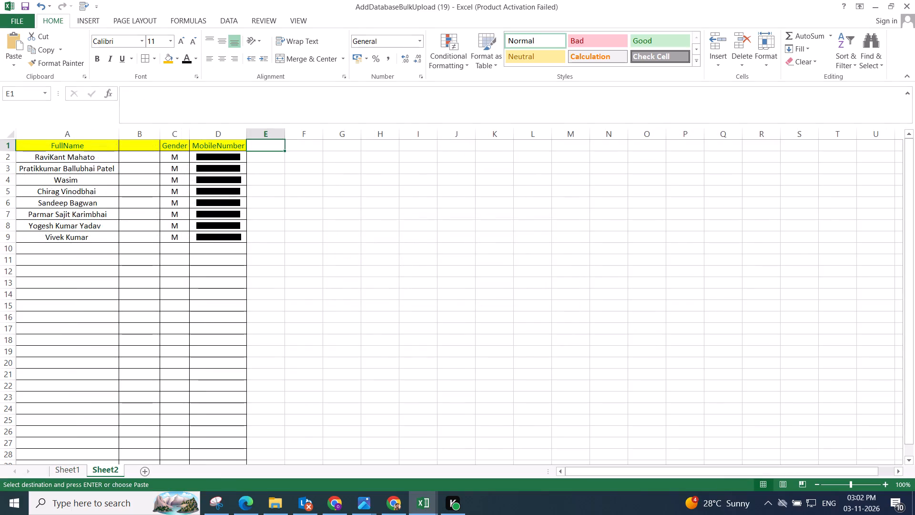
Widen the empty column E in Sheet2 and try again to paste the Designation cells into E1.
left_click_drag(287, 134, 325, 151)
left_click(282, 193)
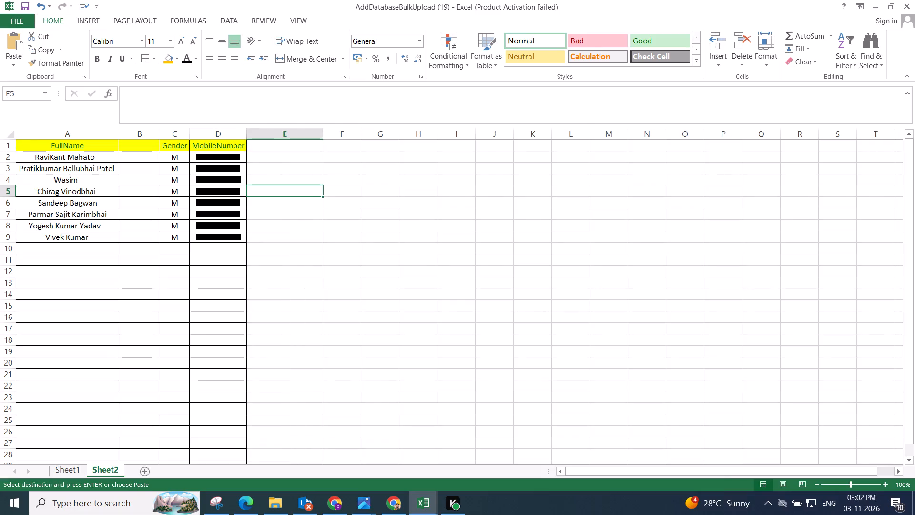
left_click(277, 142)
key("ctrl+v")
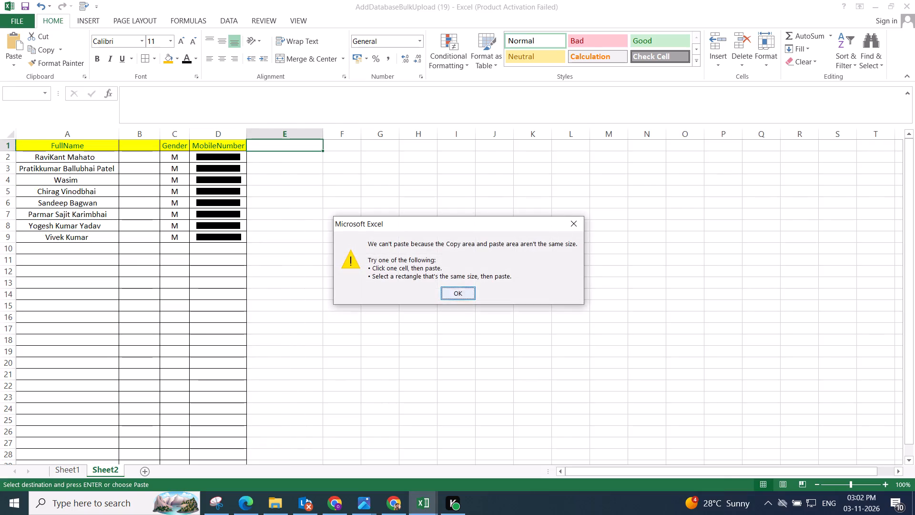
left_click(466, 289)
Copy the Designation header and entries, L1:L9, from Sheet1 into Sheet2 starting at cell E1.
left_click(82, 468)
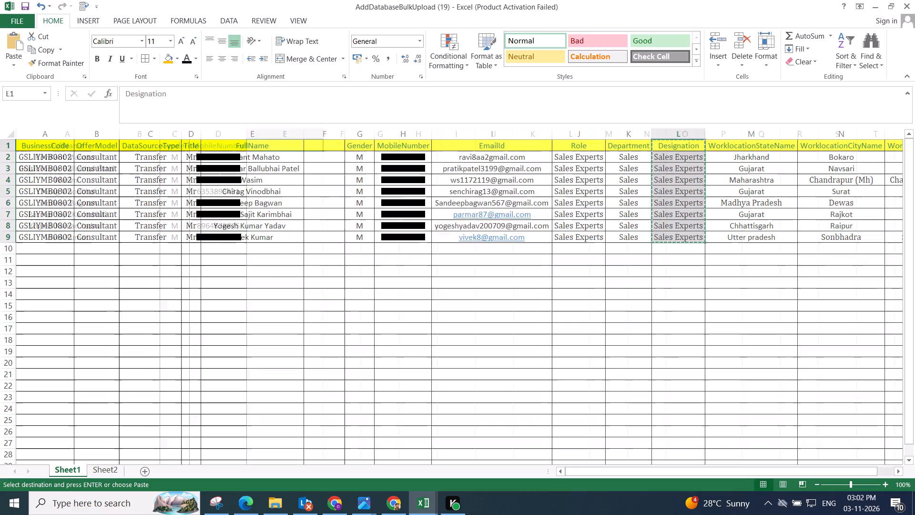
left_click(673, 156)
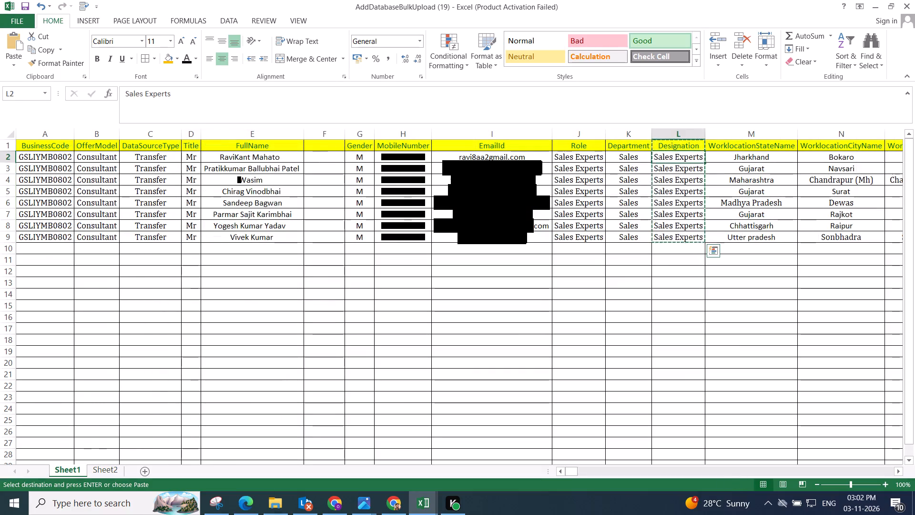
left_click(677, 141)
key("ctrl+shift+Down")
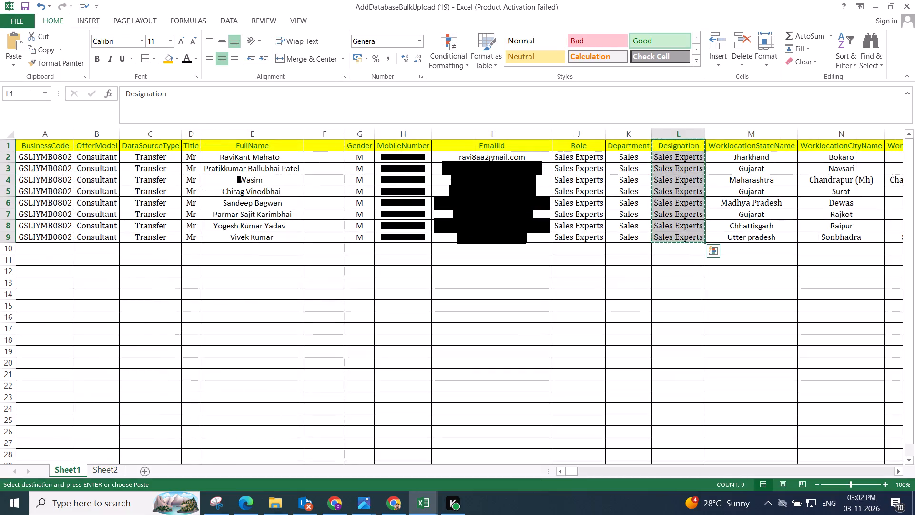
key("ctrl+c")
key("ctrl+shift+Page_Up")
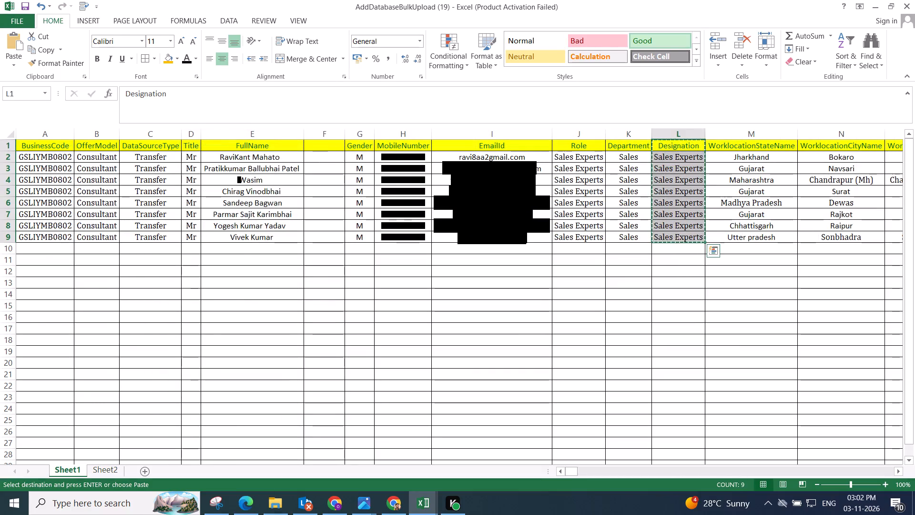
left_click(101, 472)
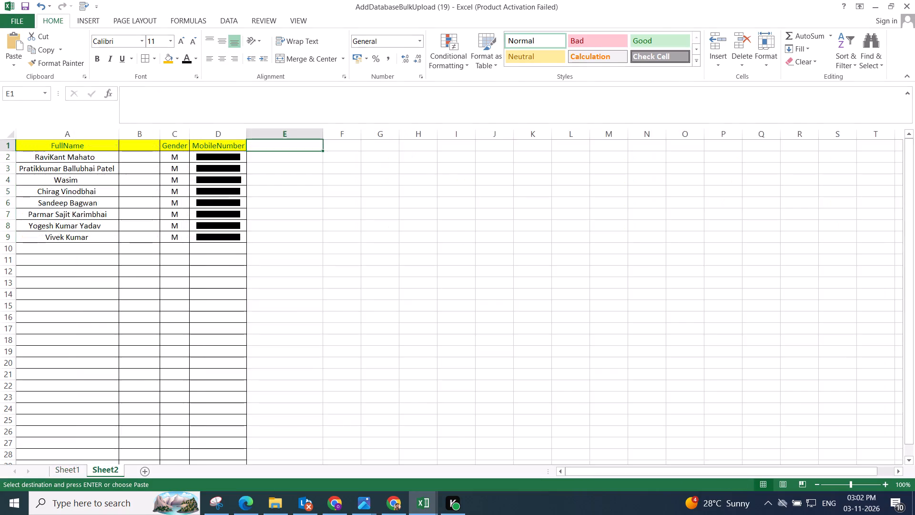
key("ctrl+v")
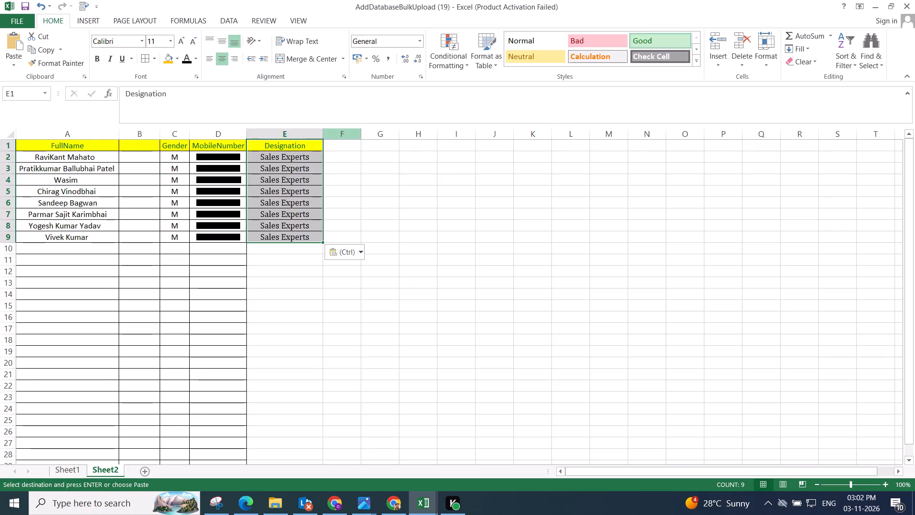
Copy the WorklocationName through Date Of Joining columns, O1:R9, from Sheet1 into Sheet2 starting at cell F1.
left_click(338, 147)
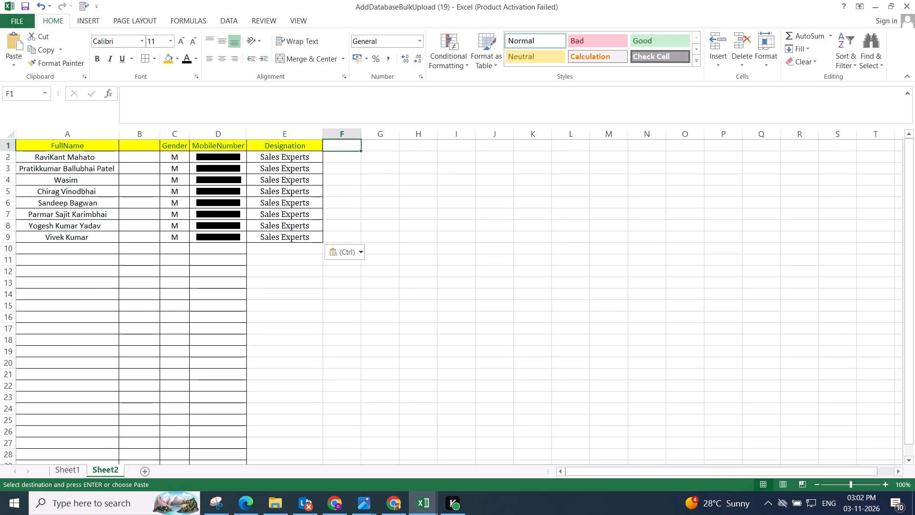
left_click(65, 468)
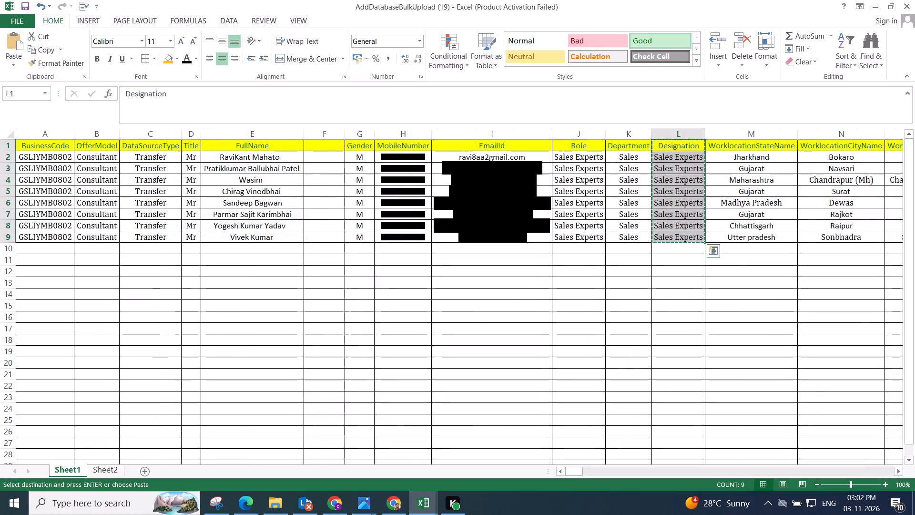
key("Right")
key("Right")
key("Right")
key("Left")
key("Right")
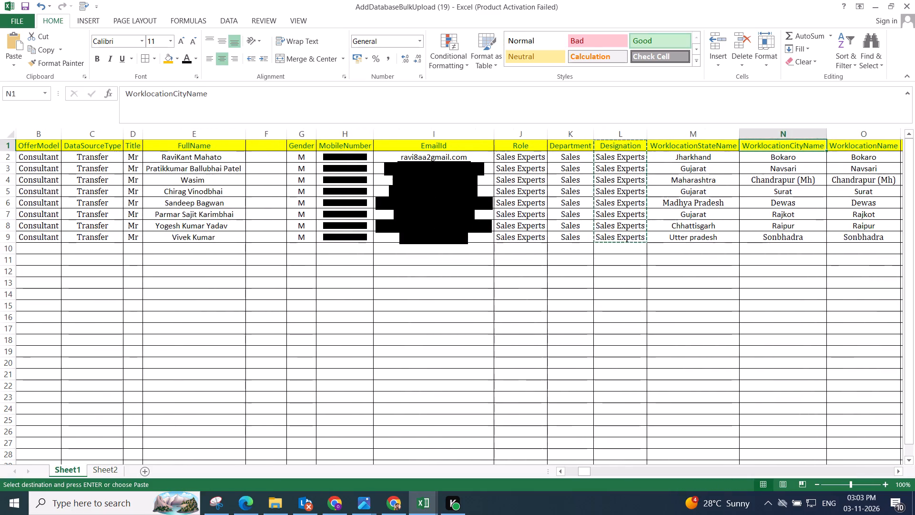
key("Right")
key("Left")
key("Left")
key("Right")
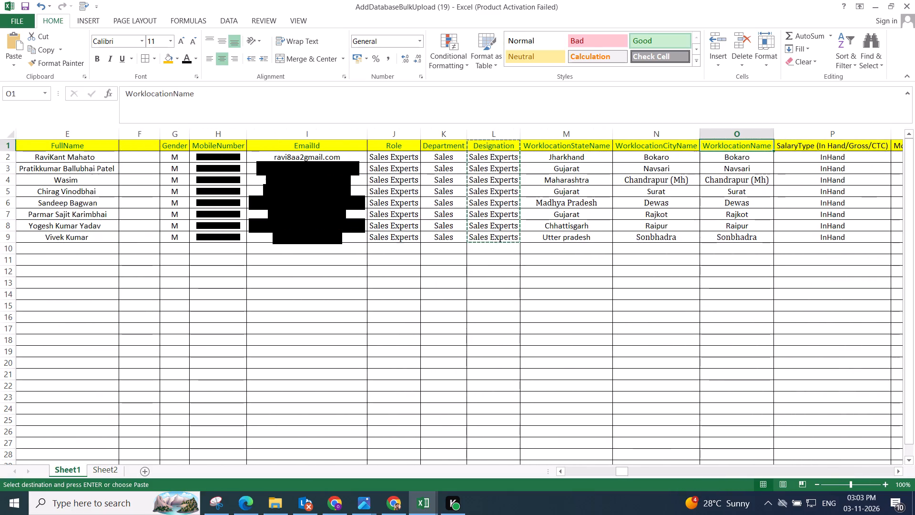
key("shift+Right")
key("shift+Right")
key("shift+Right")
key("shift+Right")
key("shift+Left")
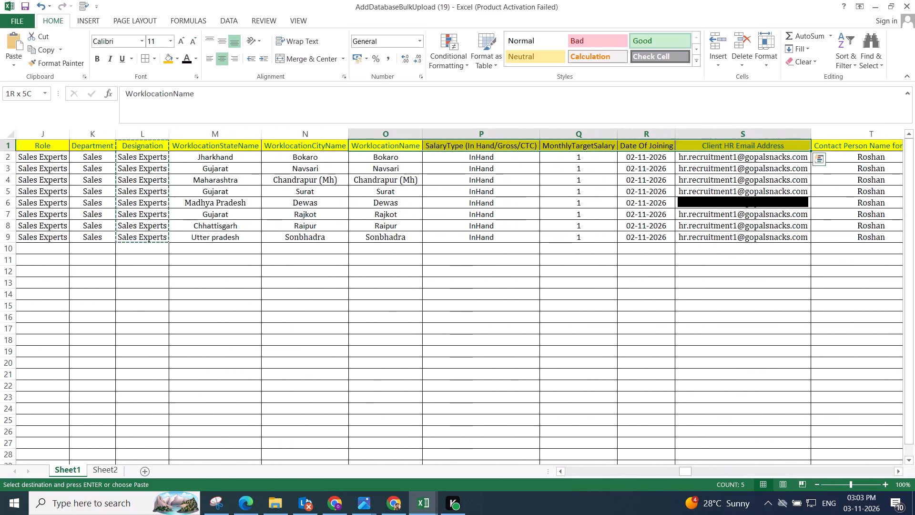
key("shift+Left")
key("shift+Right")
key("shift+Down")
key("shift+Down")
key("shift+Down")
key("shift+Down")
key("shift+Down")
key("shift+Down")
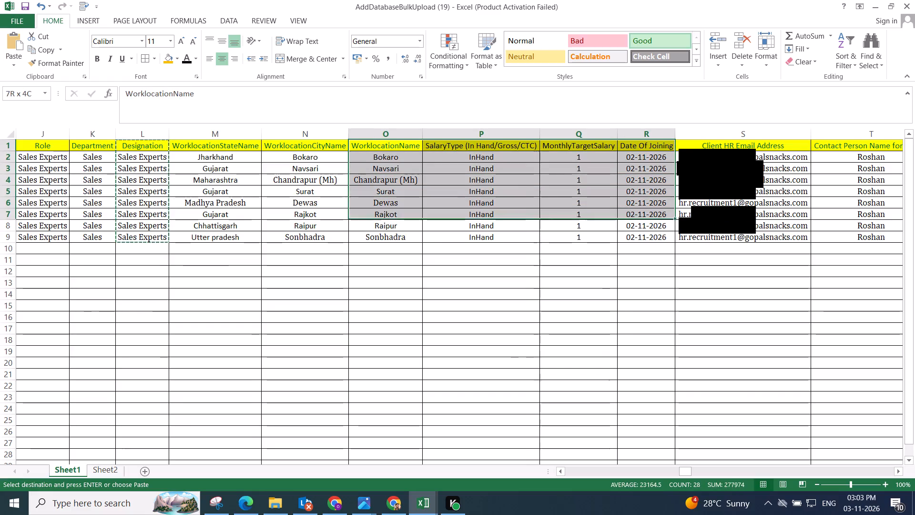
key("shift+Down")
key("shift+Down")
key("ctrl+c")
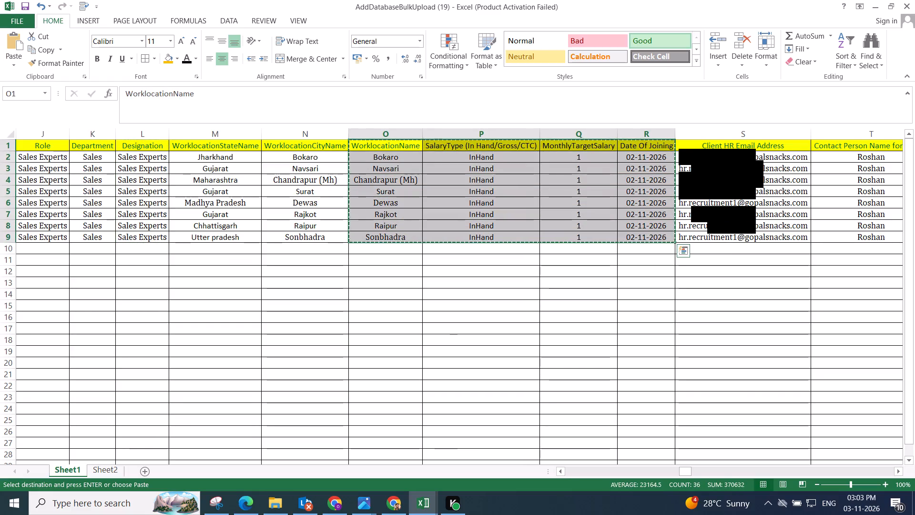
key("ctrl+shift+Page_Up")
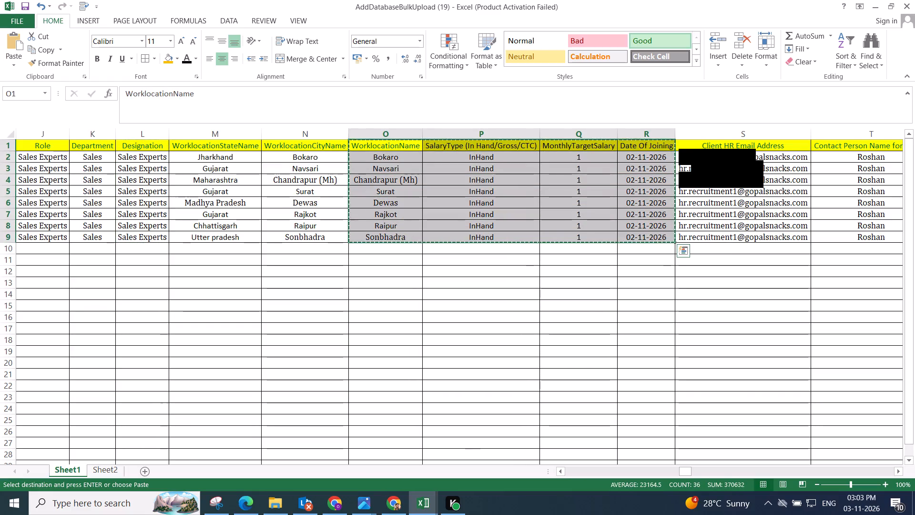
key("ctrl+shift+Page_Down")
key("ctrl+v")
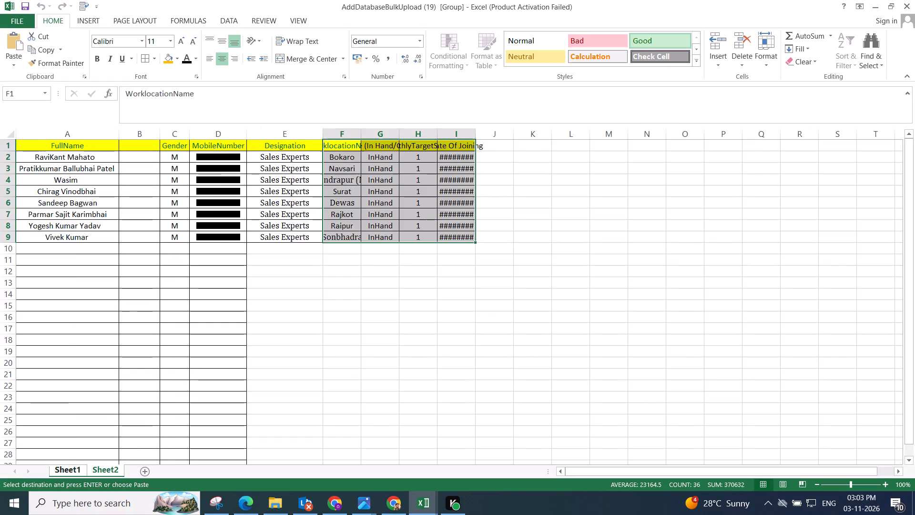
Turn off text wrapping for the whole of Sheet2 and autofit all its column widths to their contents.
left_click(9, 132)
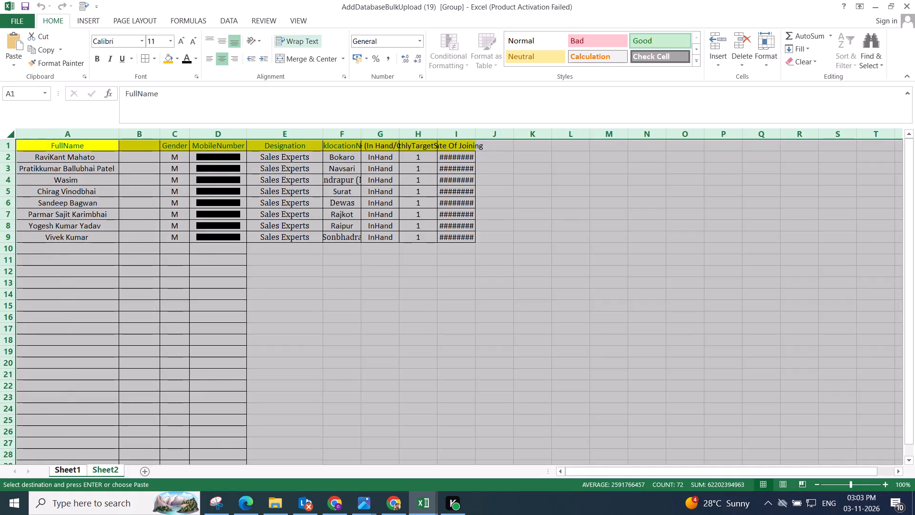
left_click(303, 44)
left_click(303, 44)
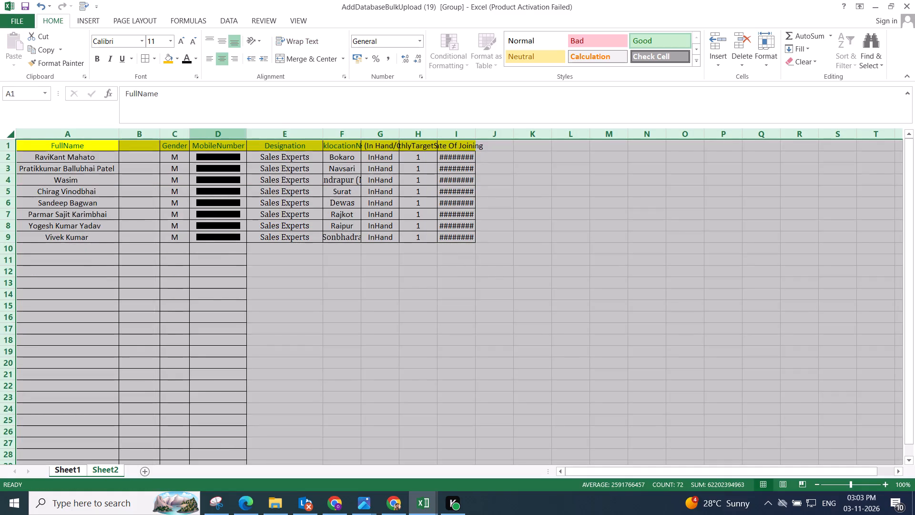
double_click(117, 136)
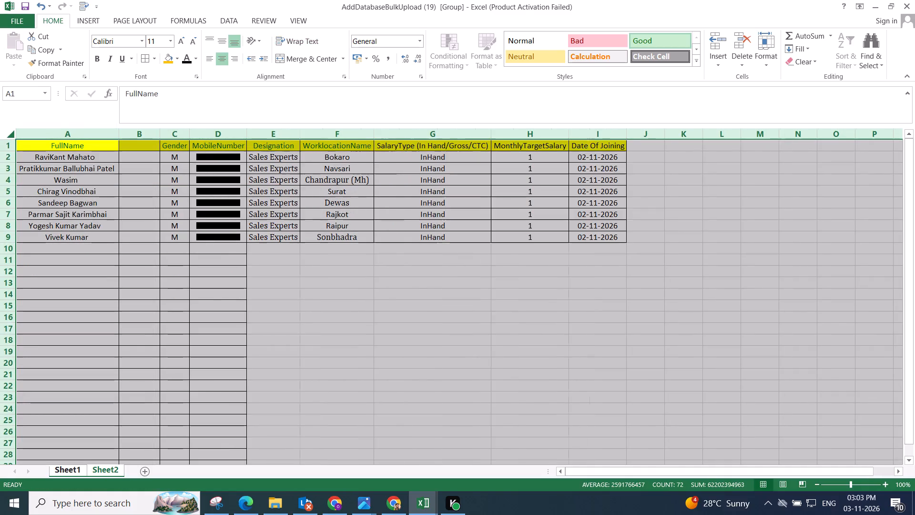
left_click(439, 321)
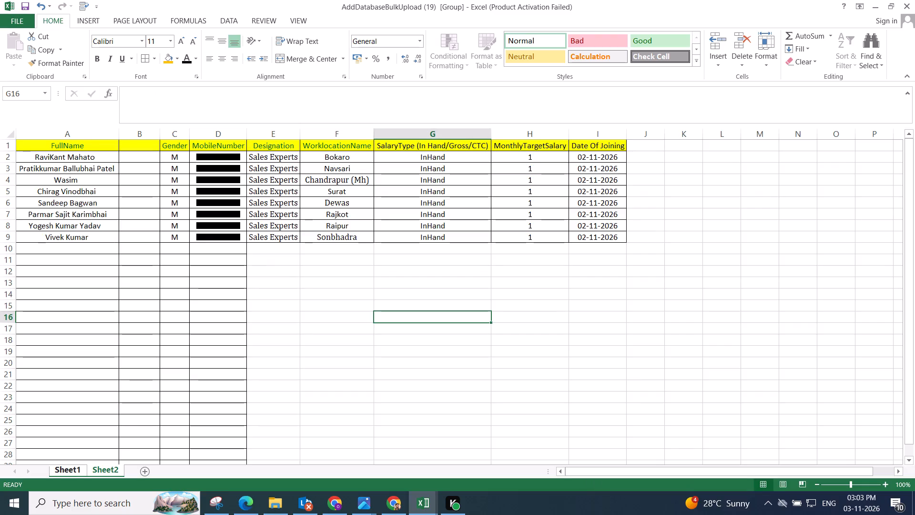
Capture the Sheet2 table from FullName to Date Of Joining with Snipping Tool and save the image as dsfsdf.
left_click(219, 500)
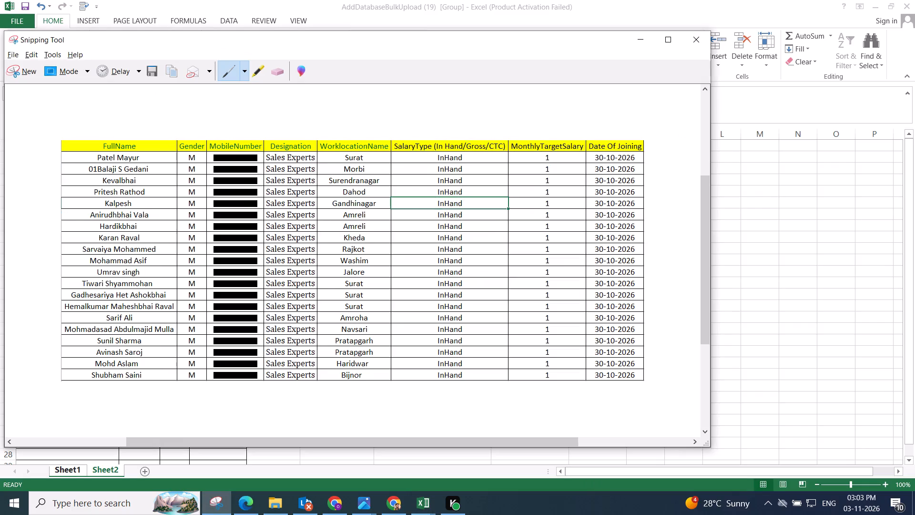
left_click(19, 77)
left_click_drag(3, 133, 490, 166)
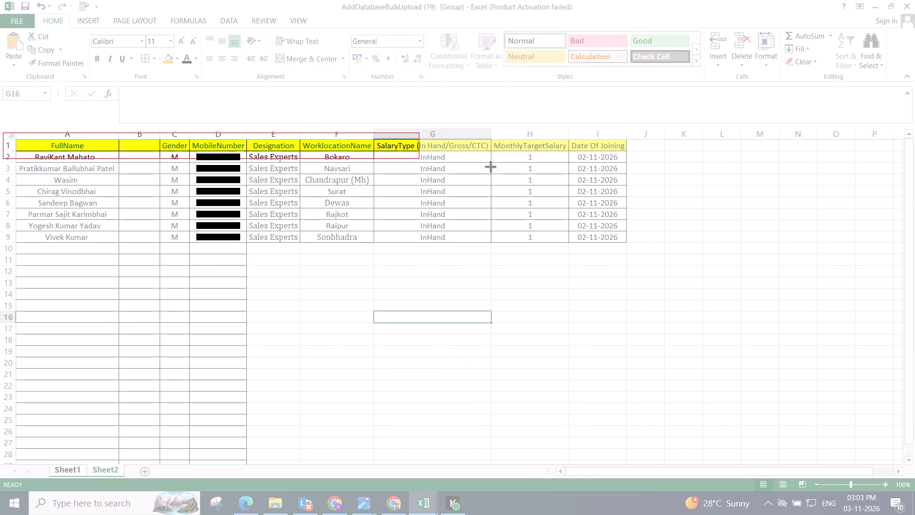
left_click_drag(490, 166, 663, 255)
key("ctrl+s")
key("d")
key("s")
key("f")
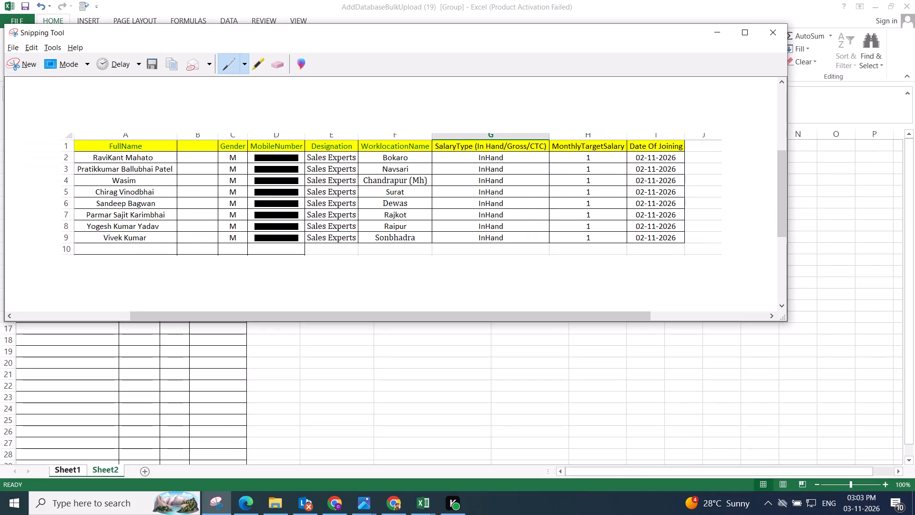
key("s")
key("d")
key("f")
left_click(280, 349)
left_click(506, 394)
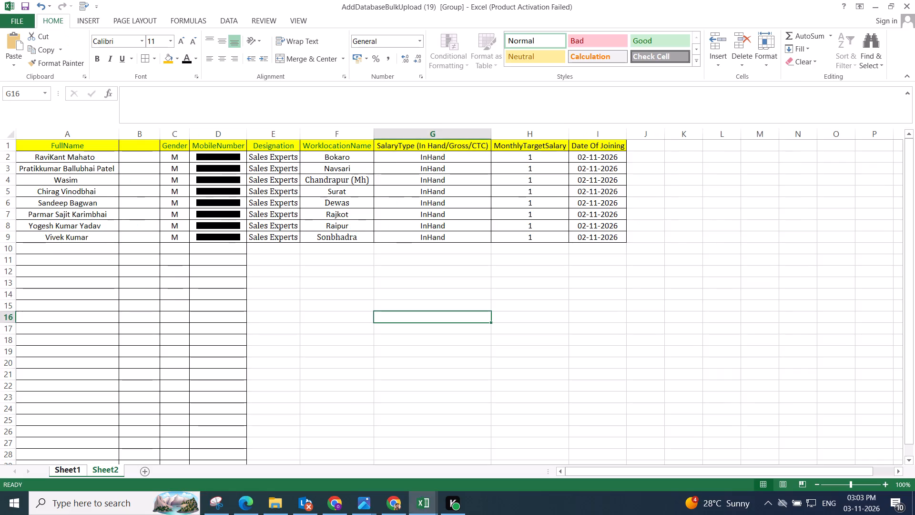
Switch to the Bulk Upload site in Chrome and open its Upload File page.
left_click(871, 10)
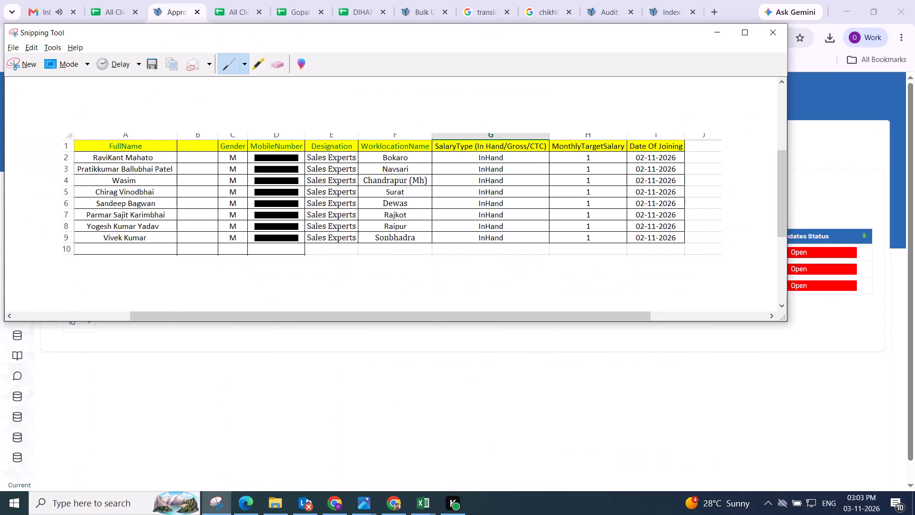
left_click(837, 157)
left_click(431, 17)
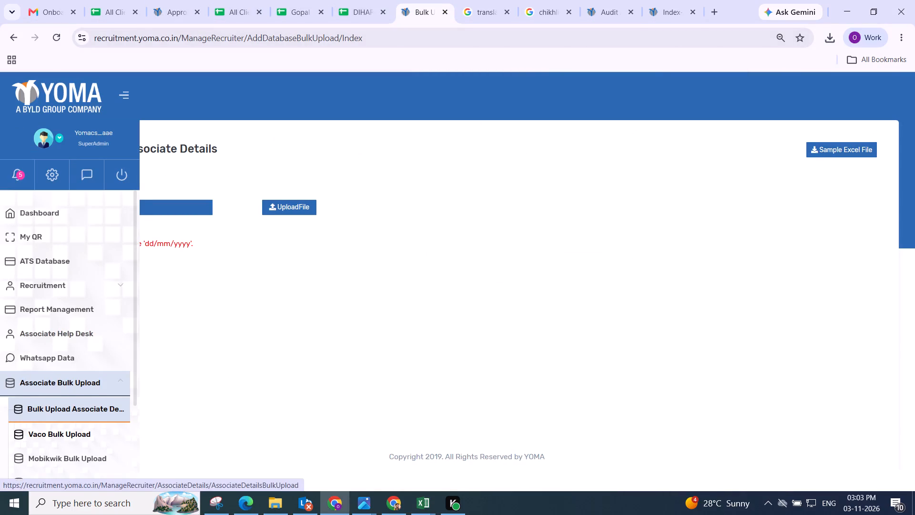
left_click(44, 434)
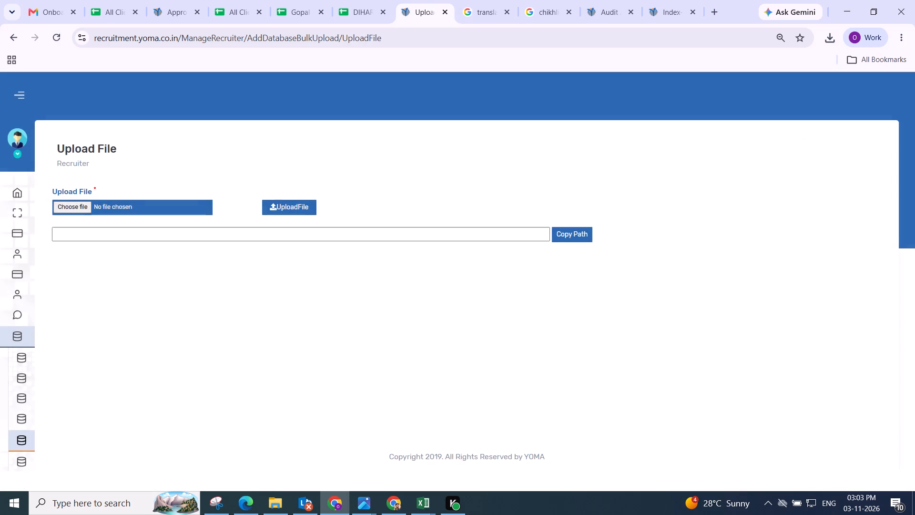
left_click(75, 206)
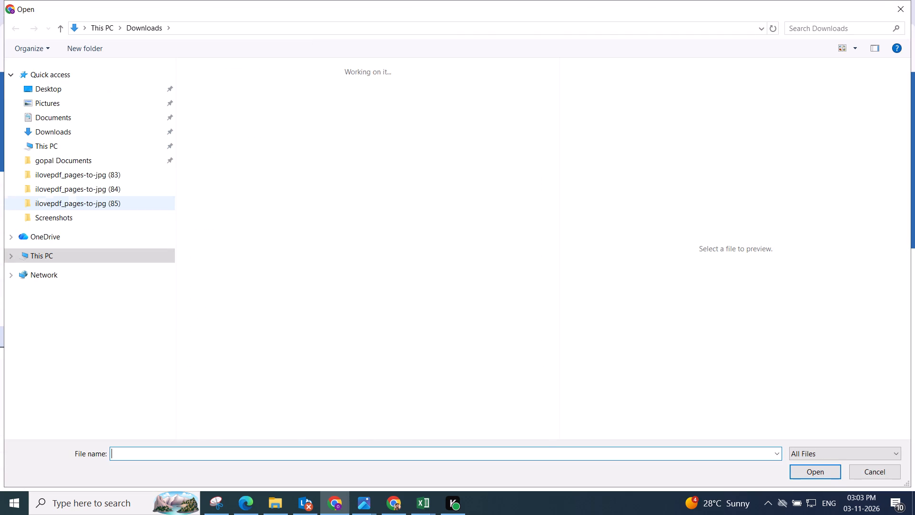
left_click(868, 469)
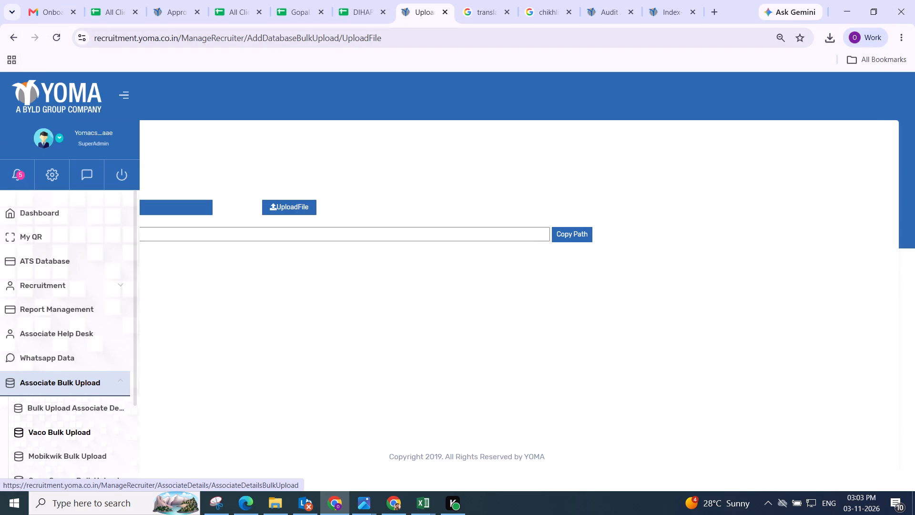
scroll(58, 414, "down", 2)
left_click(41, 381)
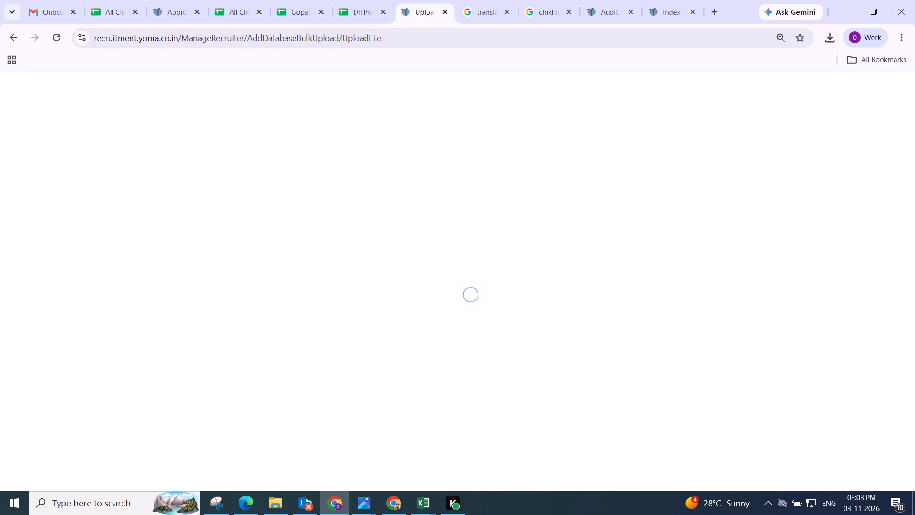
Upload the dsfsdf image from Downloads on the Upload File page and copy its generated path.
left_click(85, 209)
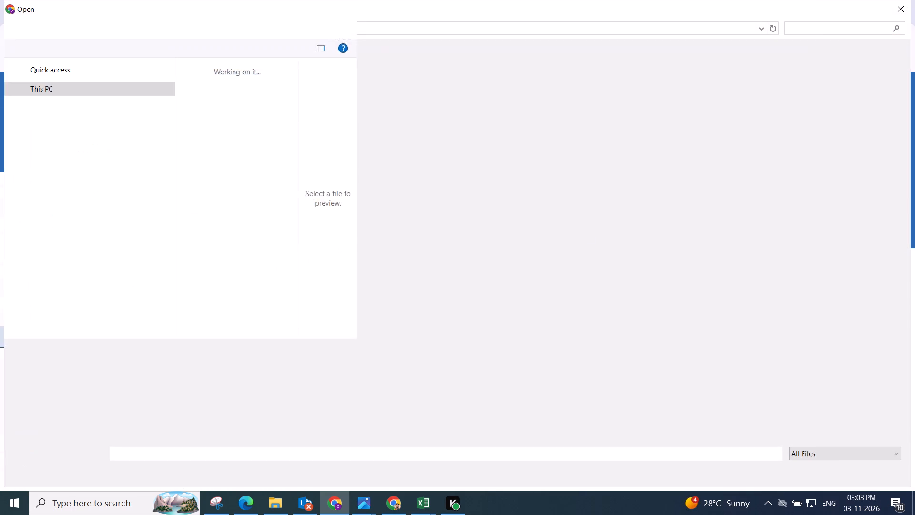
left_click(204, 99)
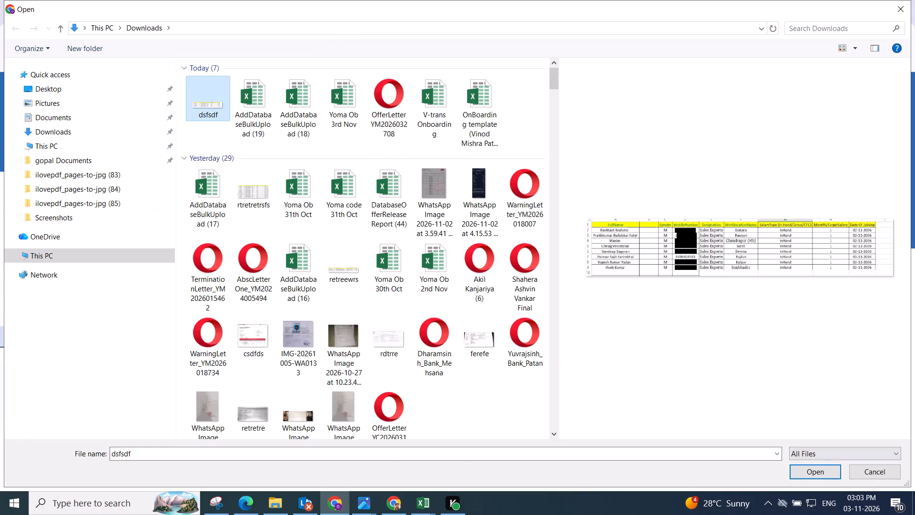
left_click(817, 473)
left_click(281, 206)
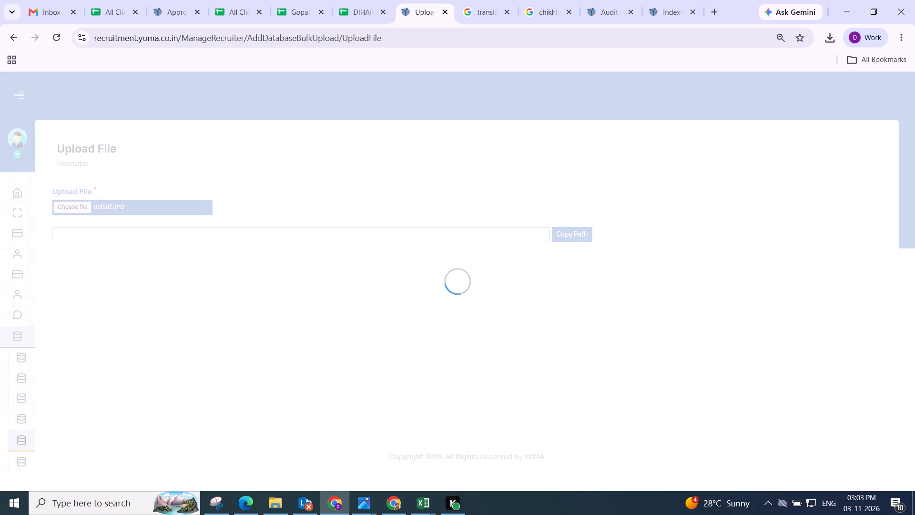
left_click(571, 231)
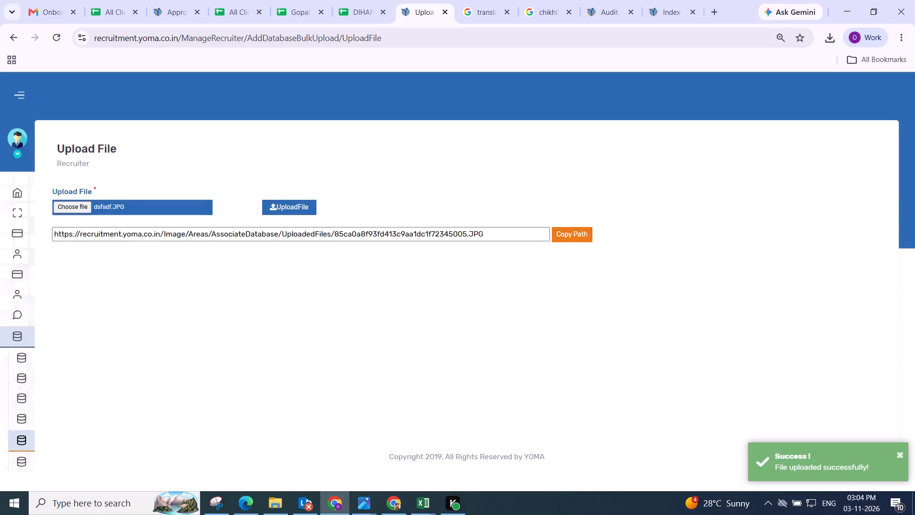
Switch to the AddDatabaseBulkUpload (19) workbook and go to the first Joining Date Supporting entry, X2, on Sheet1.
key("alt+Tab")
key("alt+Tab")
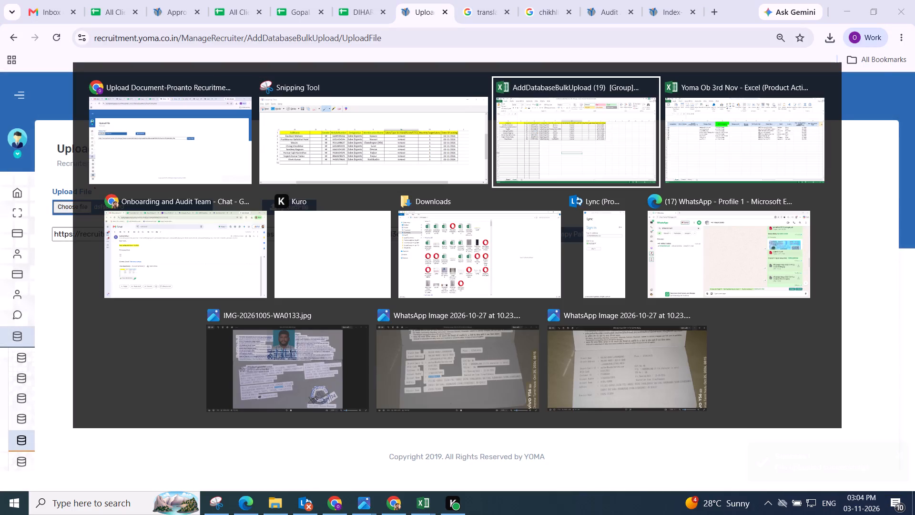
key("Right")
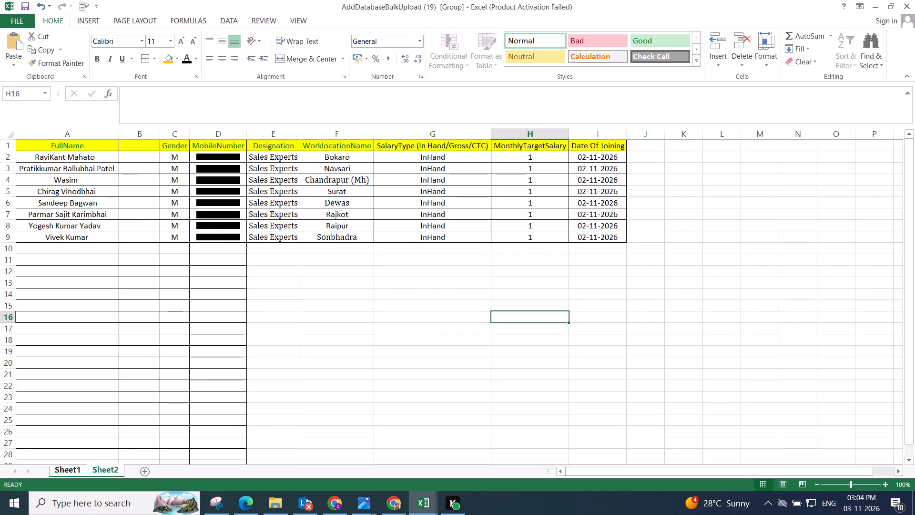
left_click(61, 471)
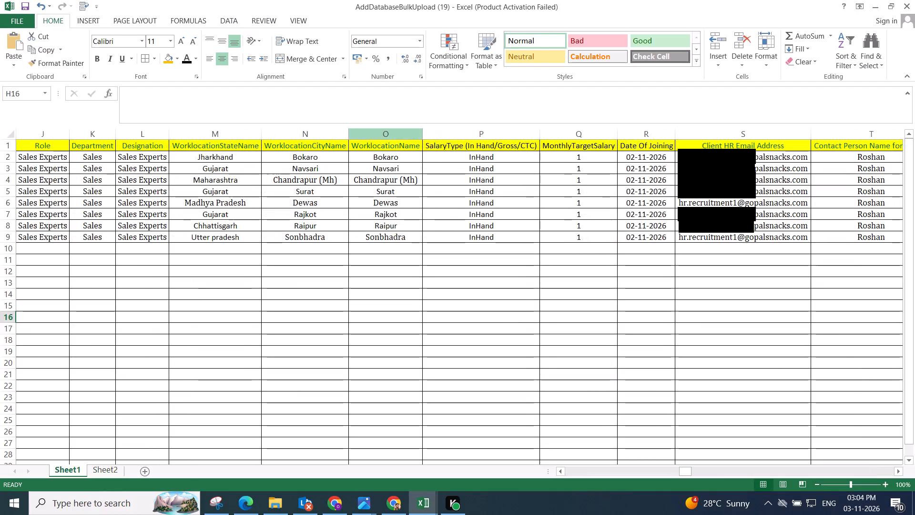
left_click(407, 148)
key("Right")
key("Right")
key("Right")
key("Right")
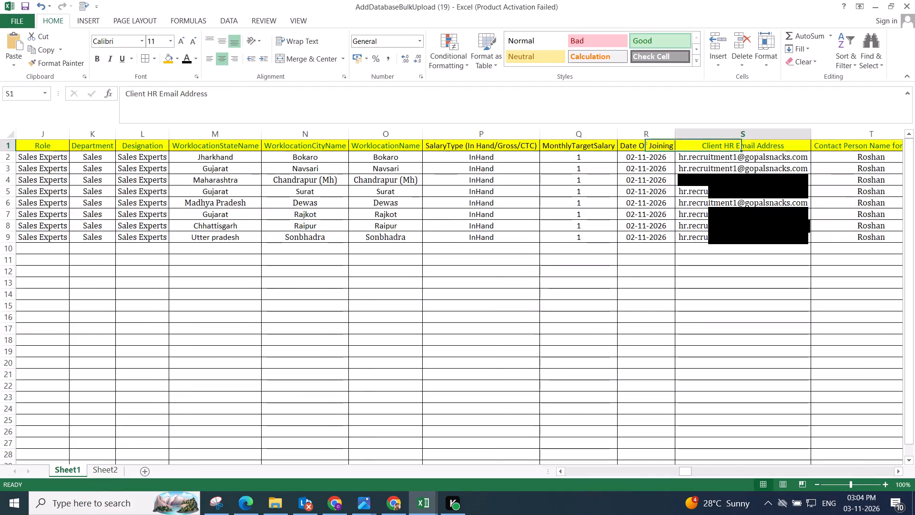
key("Right")
key("Right")
key("Right")
key("Right")
key("Right")
key("Right")
key("Right")
key("Right")
key("Left")
key("Left")
key("Left")
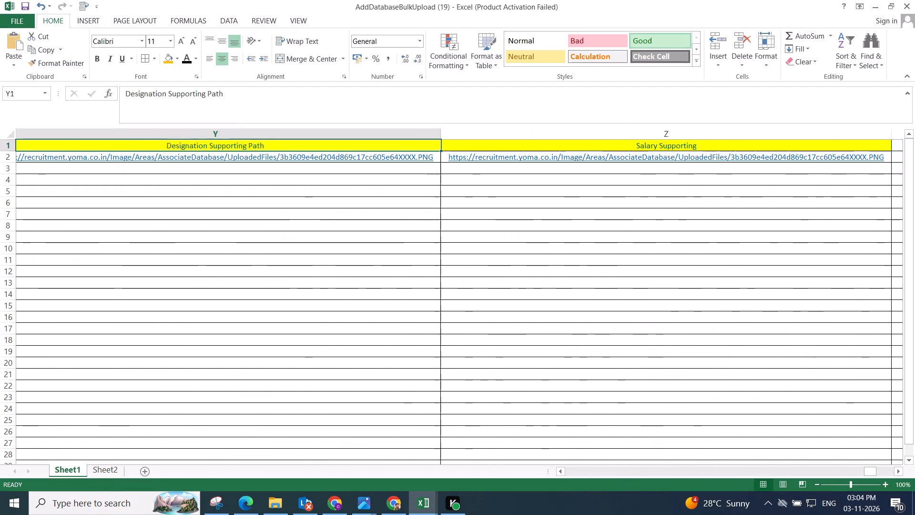
key("Left")
key("Left")
key("Right")
key("Right")
key("Right")
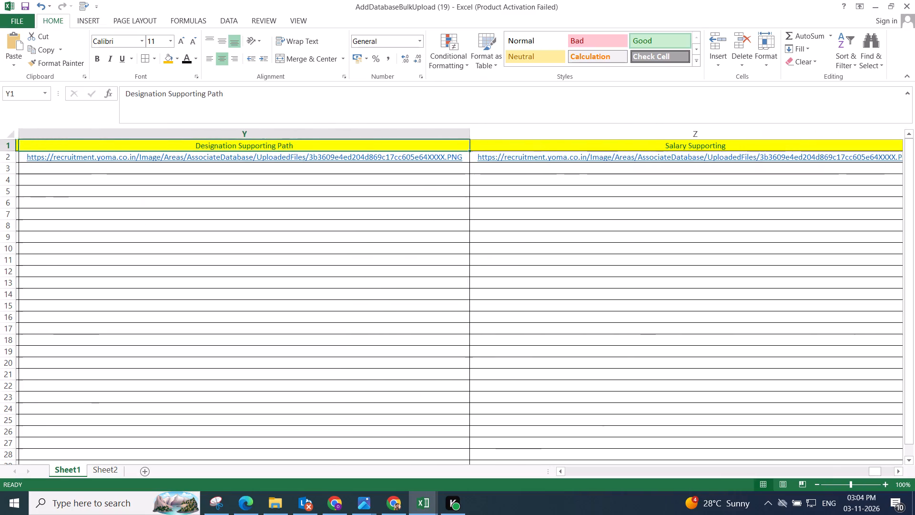
key("Left")
key("Left")
key("Right")
key("Down")
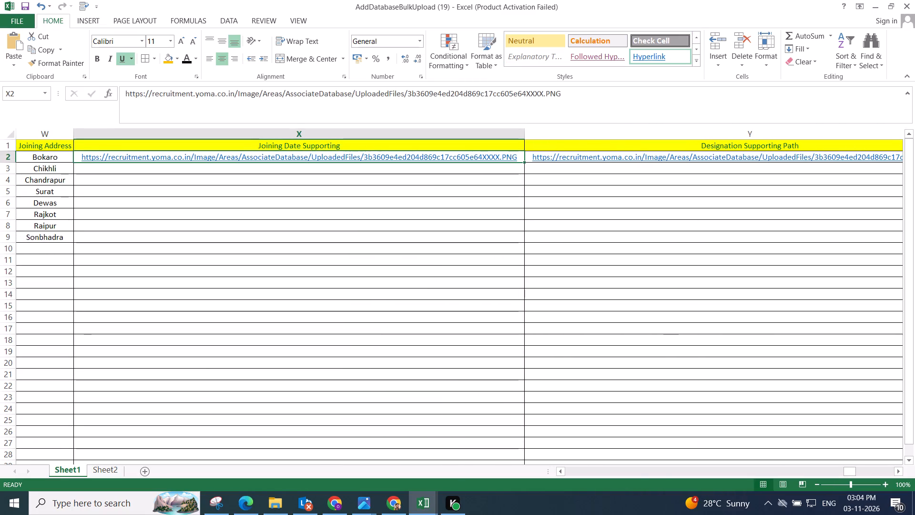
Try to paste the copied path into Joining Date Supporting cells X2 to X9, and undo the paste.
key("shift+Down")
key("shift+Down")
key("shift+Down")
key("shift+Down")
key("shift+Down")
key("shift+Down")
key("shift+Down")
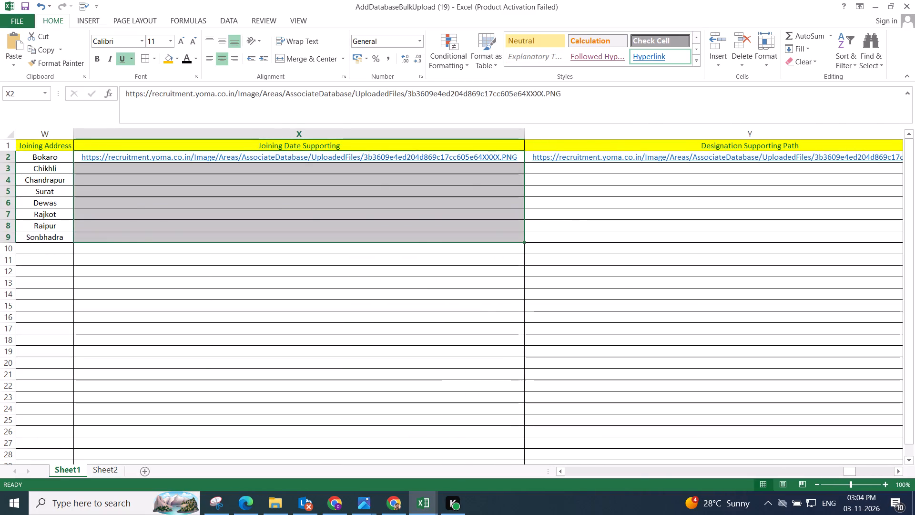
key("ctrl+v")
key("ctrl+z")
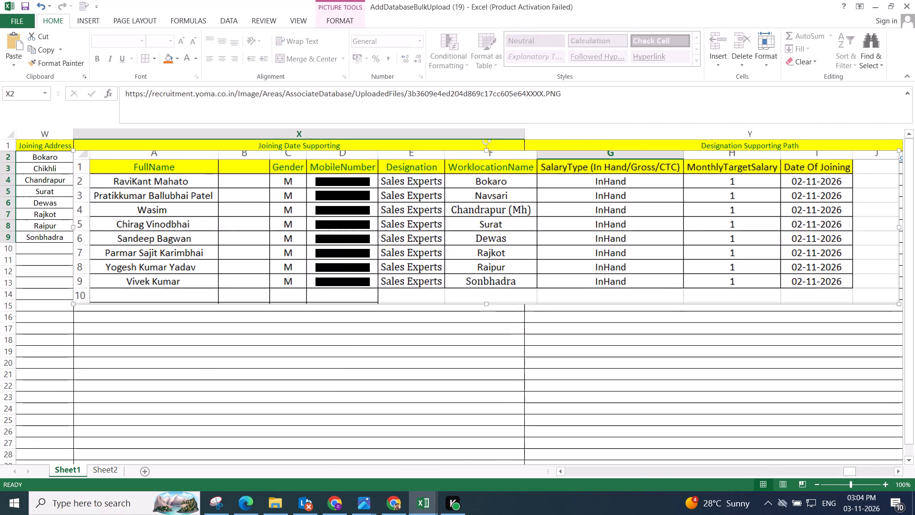
Switch to the Upload File page in Chrome, upload the already chosen dsfsdf image again and copy its new path.
key("alt+Tab")
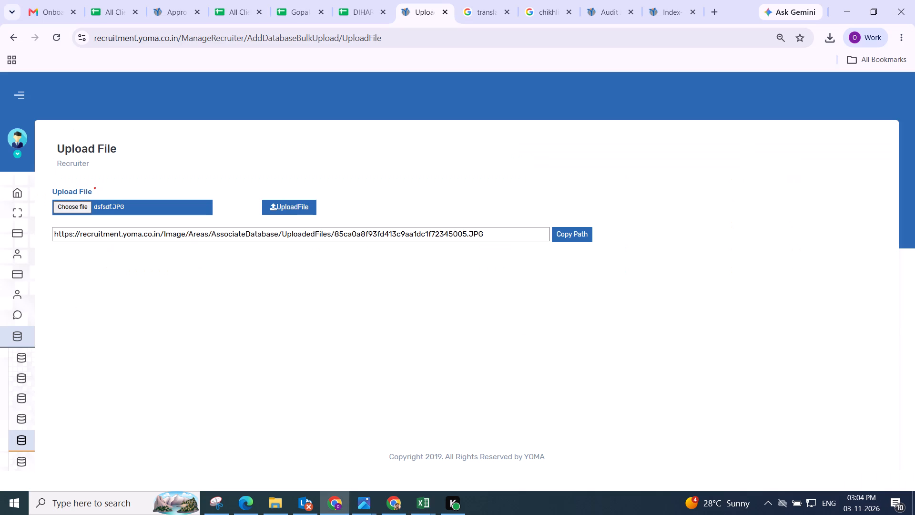
left_click(288, 204)
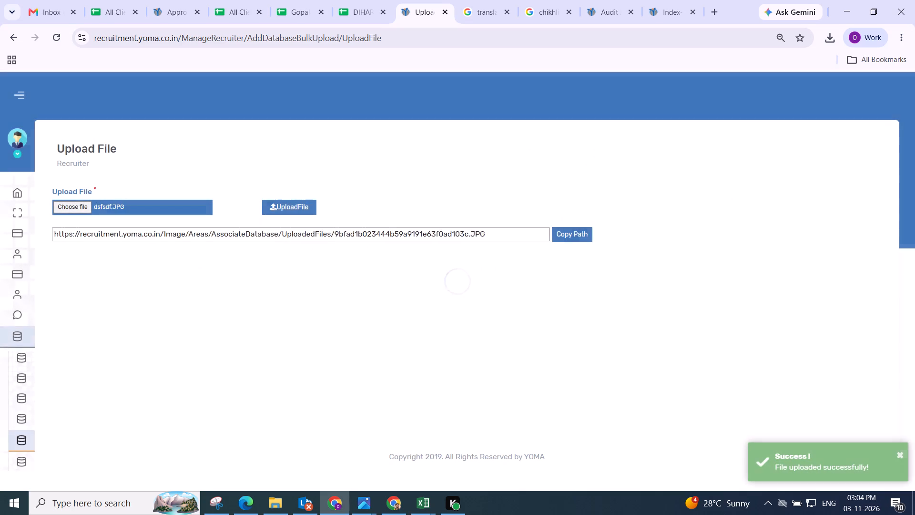
left_click(572, 237)
Back in the Excel workbook, paste the copied path into Joining Date Supporting cell X2 and copy it down through X9.
key("alt+Tab")
key("Left")
key("Right")
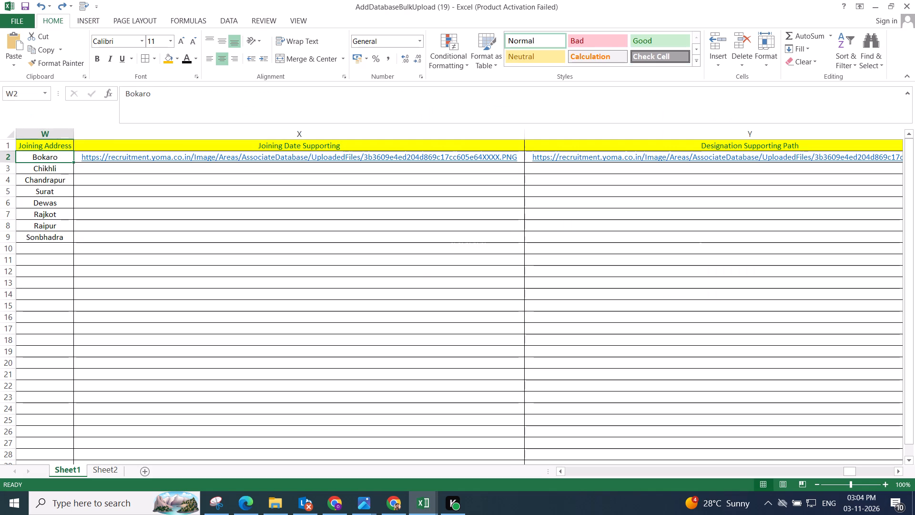
key("ctrl+v")
key("Down")
key("Up")
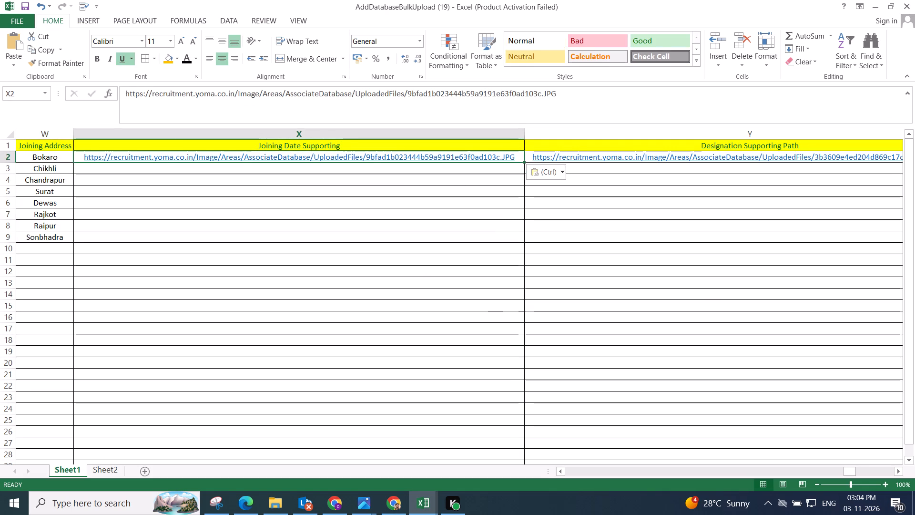
key("ctrl+c")
key("shift+Down")
key("shift+Down")
key("shift+Down")
key("shift+Down")
key("shift+Down")
key("shift+Down")
key("shift+Down")
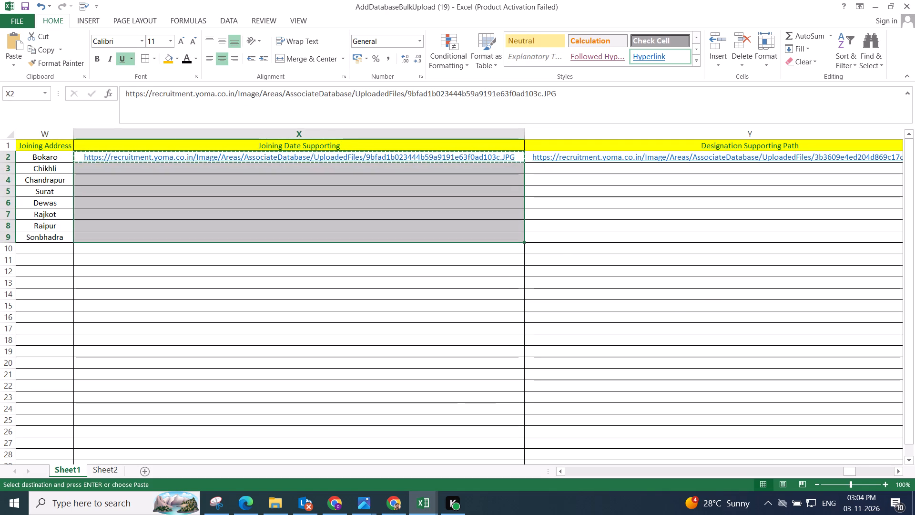
key("ctrl+v")
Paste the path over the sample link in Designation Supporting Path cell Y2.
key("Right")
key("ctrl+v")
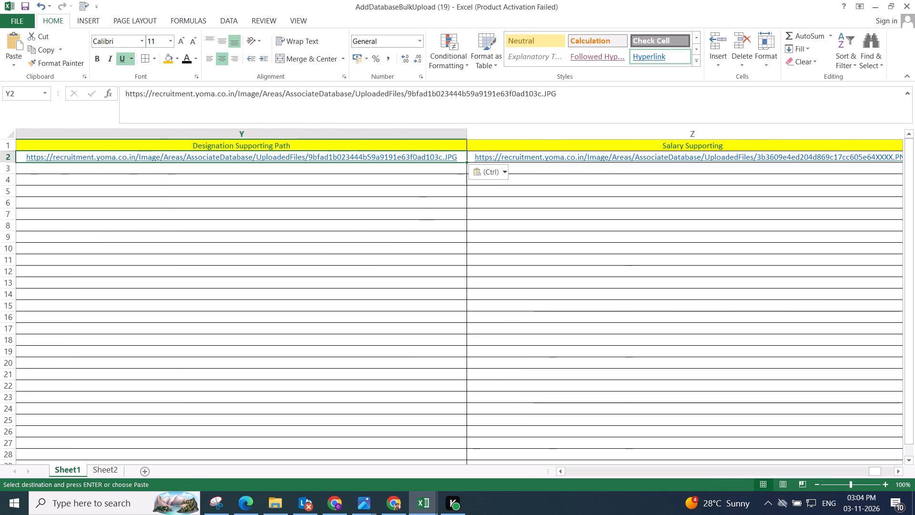
Copy the Joining Date Supporting paths X2 to X9 into rows 2 to 9 of Designation Supporting Path and Salary Supporting.
key("Left")
key("Left")
key("Left")
key("Right")
key("Right")
key("shift+Down")
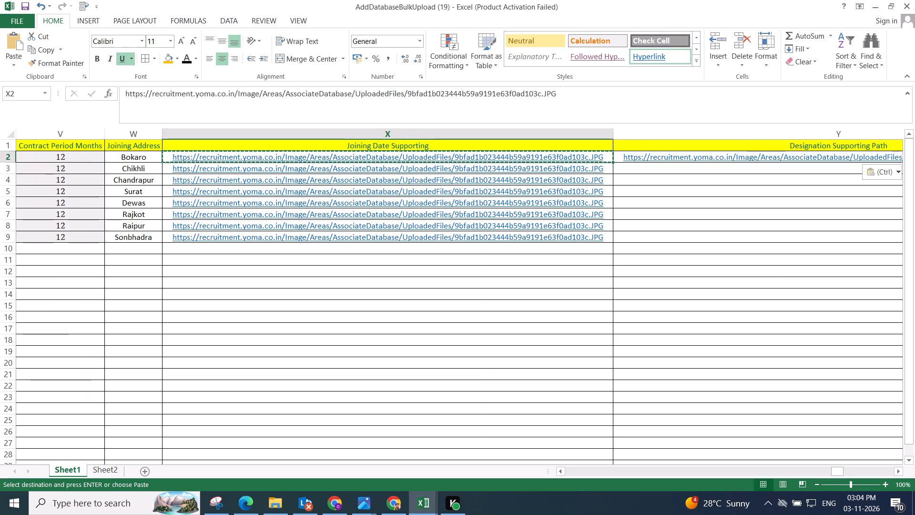
key("shift+Down")
key("shift+Down")
key("shift+Down")
key("shift+Down")
key("shift+Down")
key("shift+Down")
key("ctrl+c")
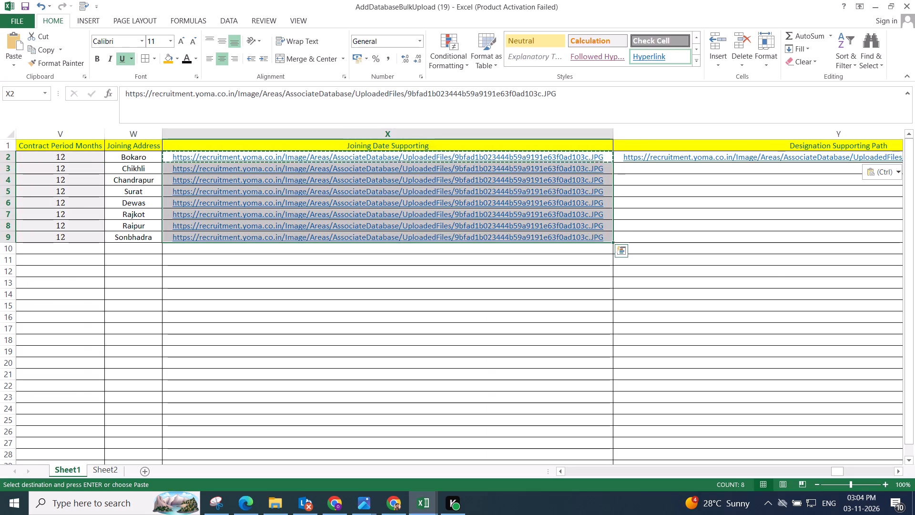
key("Right")
key("ctrl+v")
key("Right")
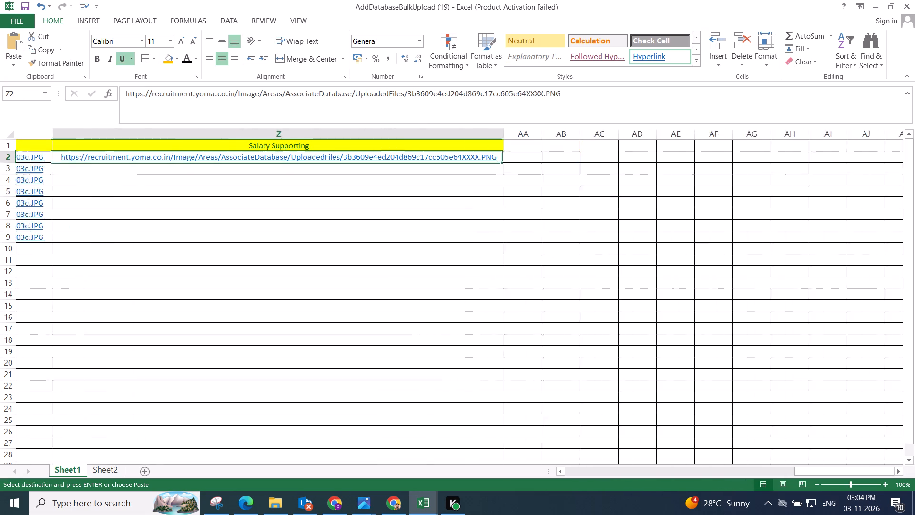
key("ctrl+v")
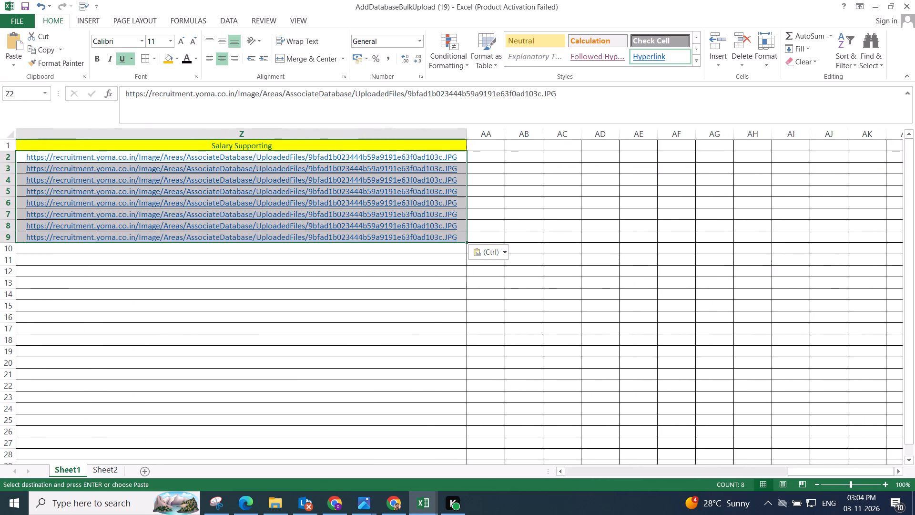
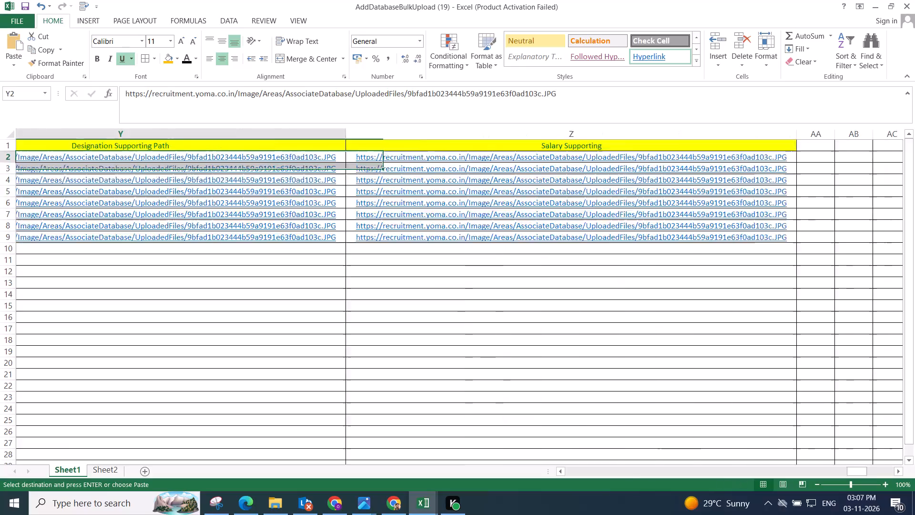
Return from the supporting-document columns to column A below the associate rows and save the AddDatabaseBulkUpload (19) workbook.
key("Left")
key("Left")
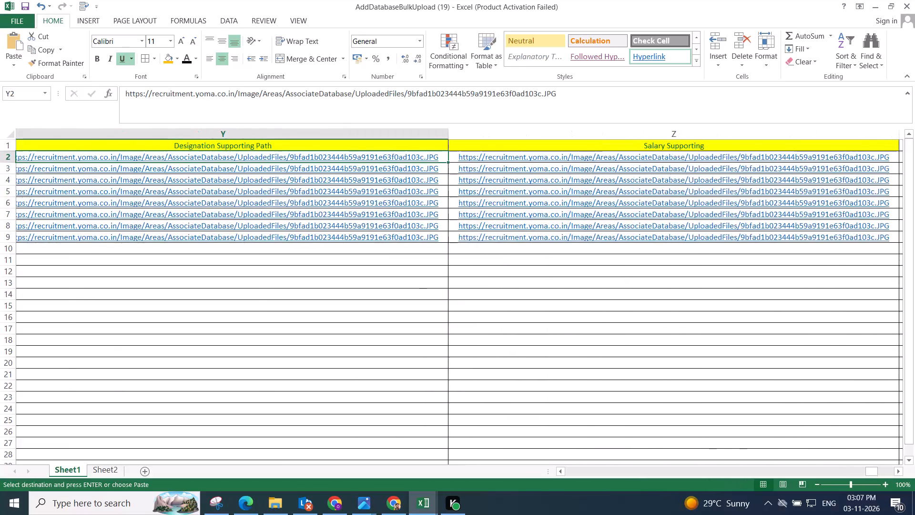
key("Left")
key("Left")
key("Left")
key("Left")
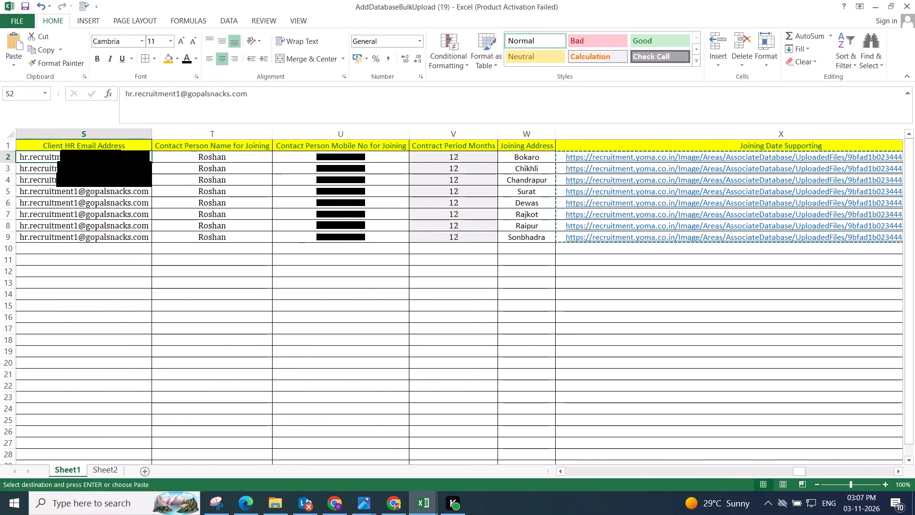
key("Left")
key("Left")
key("Left")
key("Left")
key("Left")
key("Left")
key("Left")
key("Left")
key("Left")
key("Left")
key("Left")
key("Left")
key("Left")
key("Left")
key("Left")
key("Left")
key("Left")
key("Left")
key("Left")
key("Left")
key("Left")
key("Left")
key("Left")
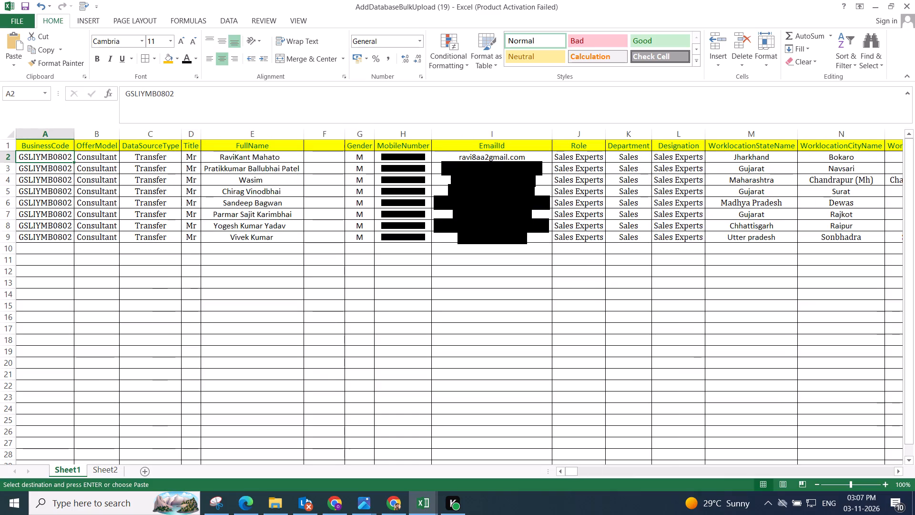
key("Down")
key("Down")
key("Down")
key("Down")
key("Down")
key("Down")
key("Down")
key("Down")
key("Down")
key("Down")
key("Down")
key("ctrl+s")
key("ctrl+s")
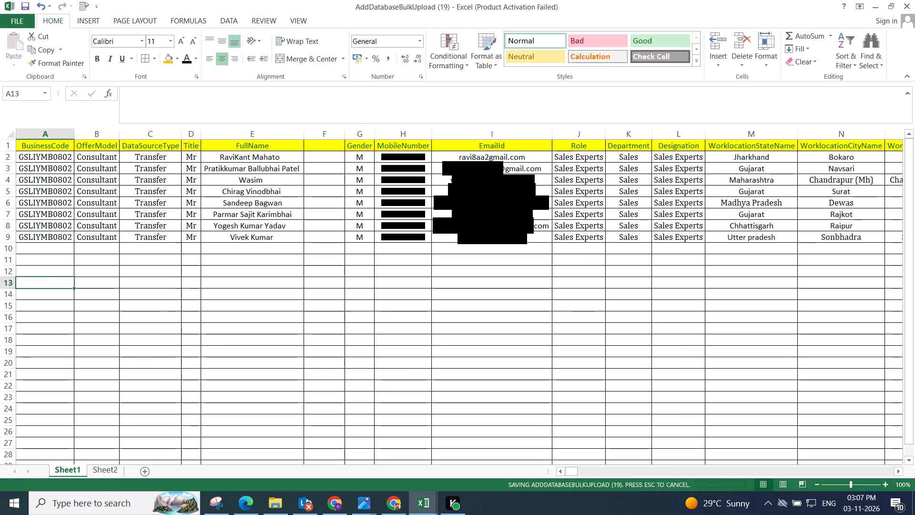
key("ctrl+s")
Switch to Chrome, open the Bulk Upload Associate Details page and try to upload the AddDatabaseBulkUpload (19) file from Downloads.
key("alt+Tab")
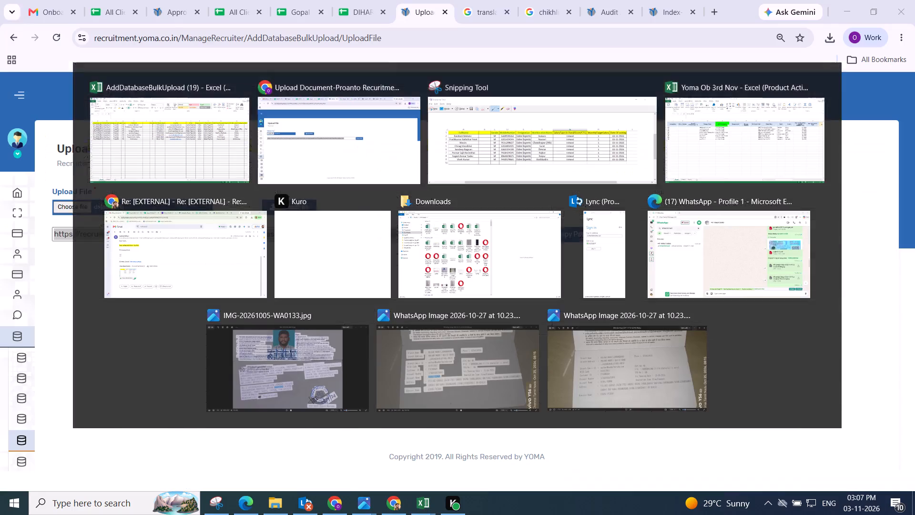
left_click(53, 405)
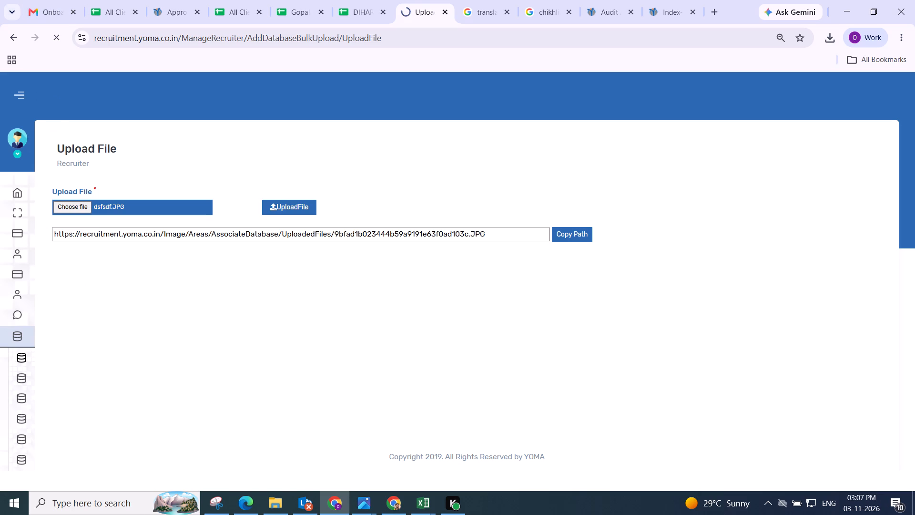
left_click(81, 207)
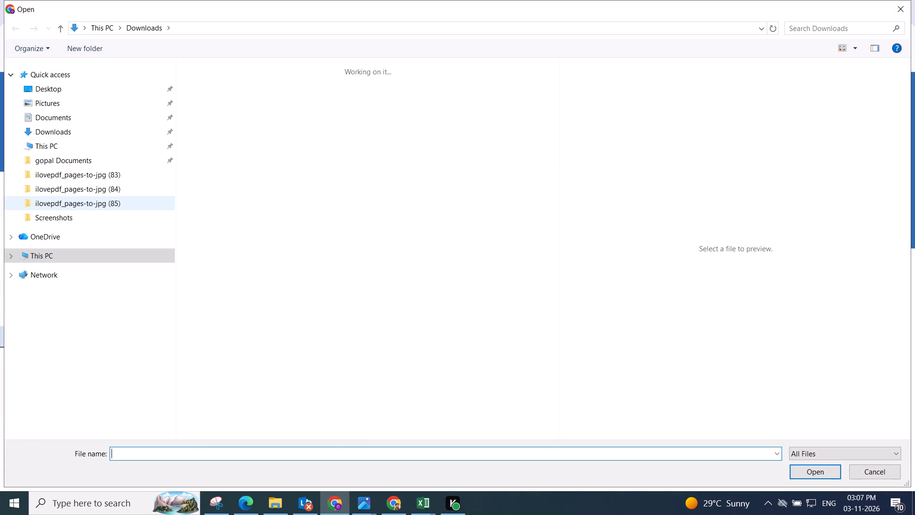
left_click(203, 110)
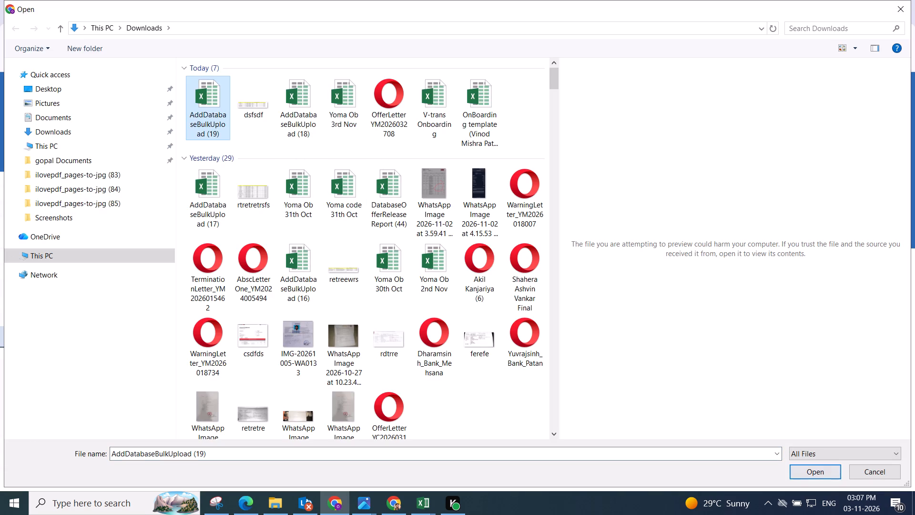
left_click(801, 474)
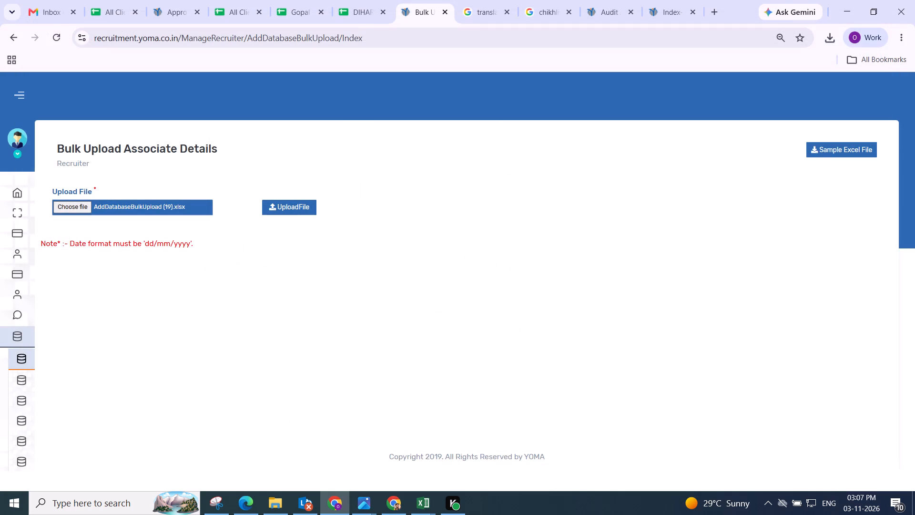
left_click(281, 207)
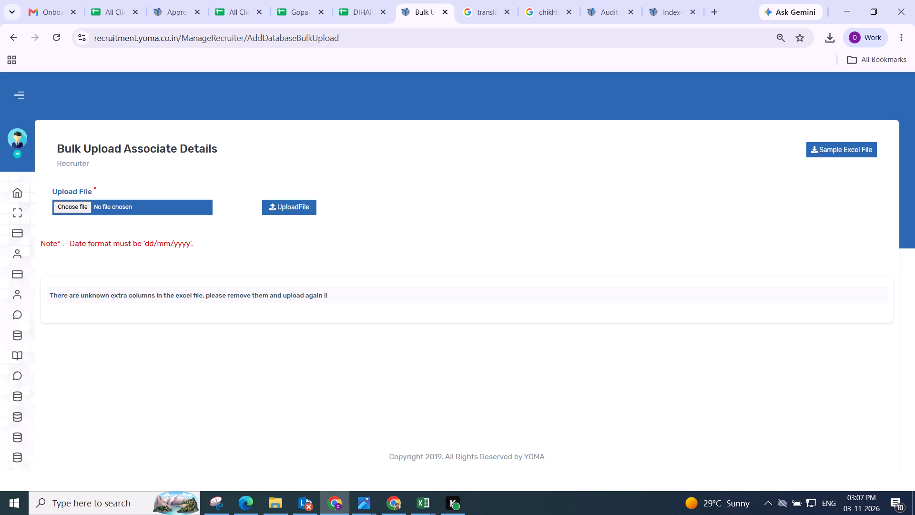
Back in the Excel workbook, delete the empty column F between FullName and Gender and save the file.
key("alt+Tab")
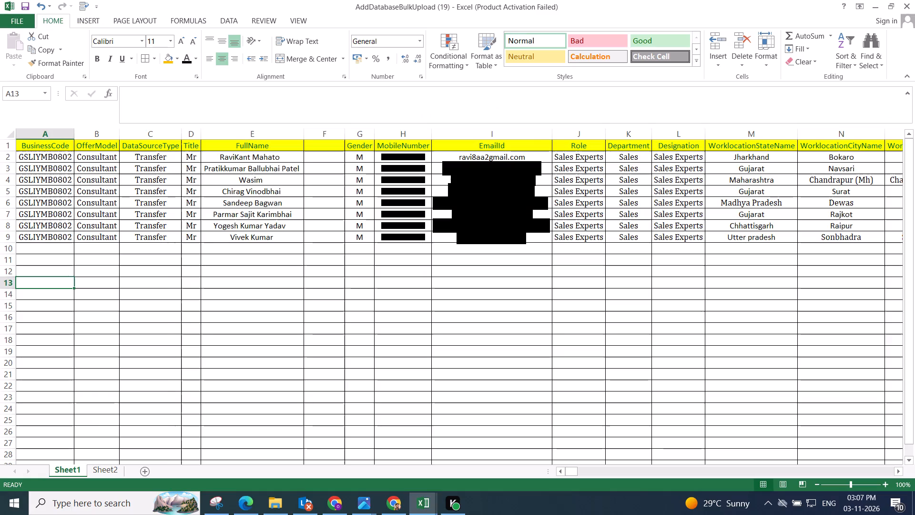
key("Left")
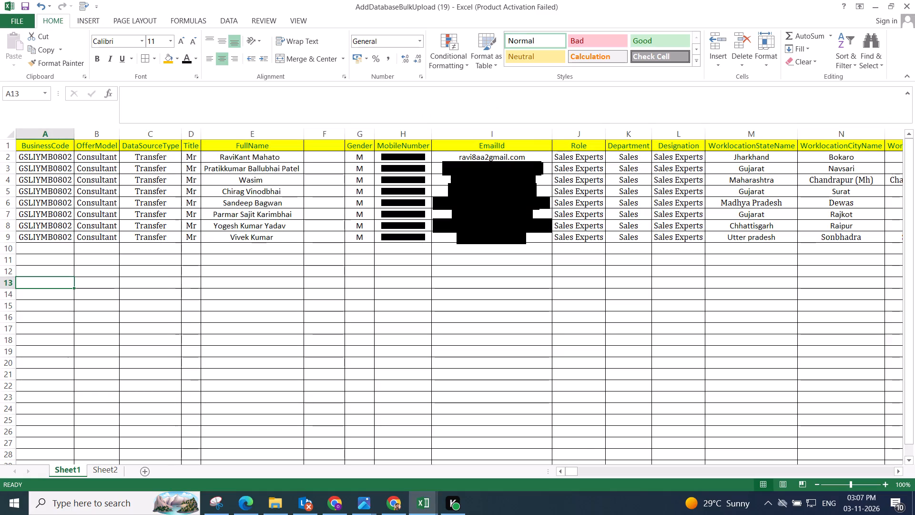
left_click(316, 128)
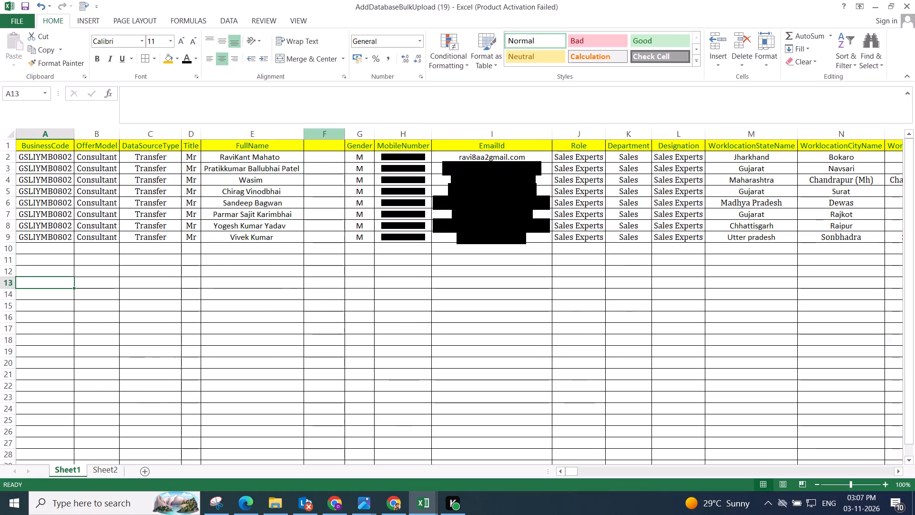
left_click(322, 130)
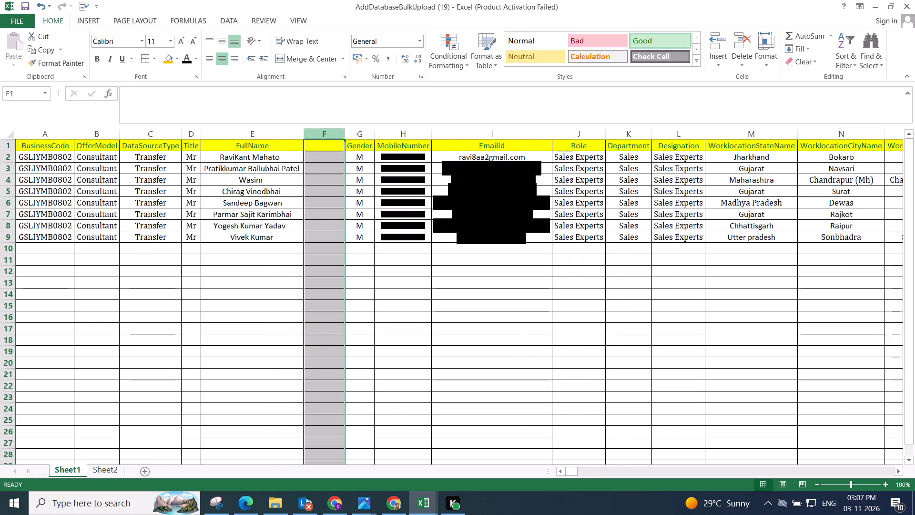
key("ctrl+minus")
key("Down")
key("Down")
key("Down")
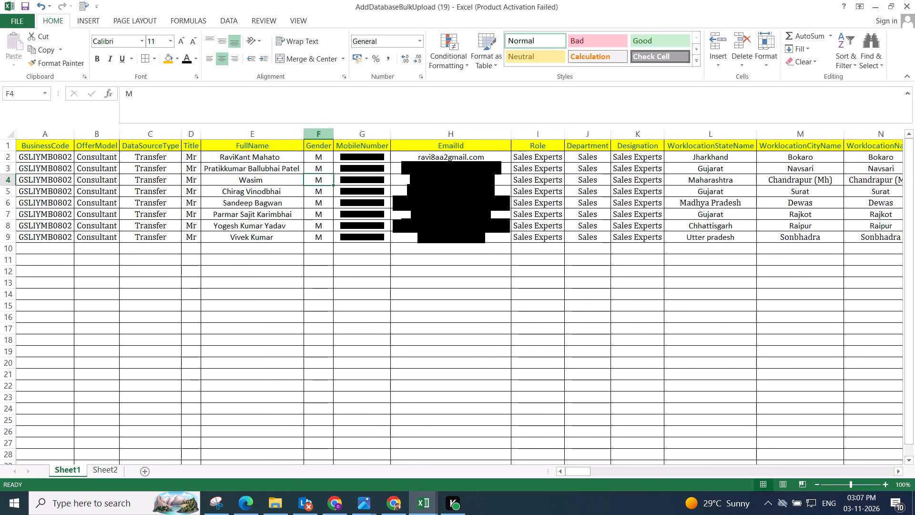
key("ctrl+s")
key("ctrl+s")
Switch to the Bulk Upload Associate Details page in Chrome and upload the corrected AddDatabaseBulkUpload (19) file again.
key("alt+Tab")
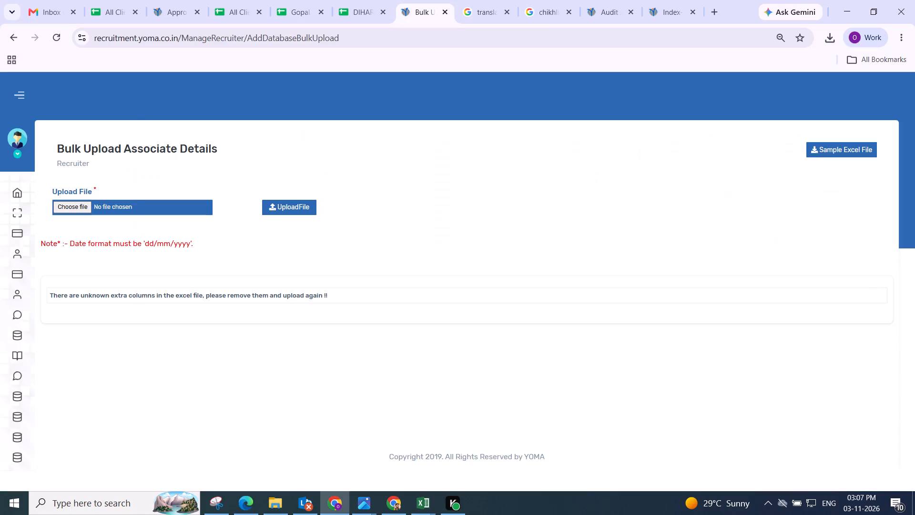
left_click(77, 204)
left_click(206, 104)
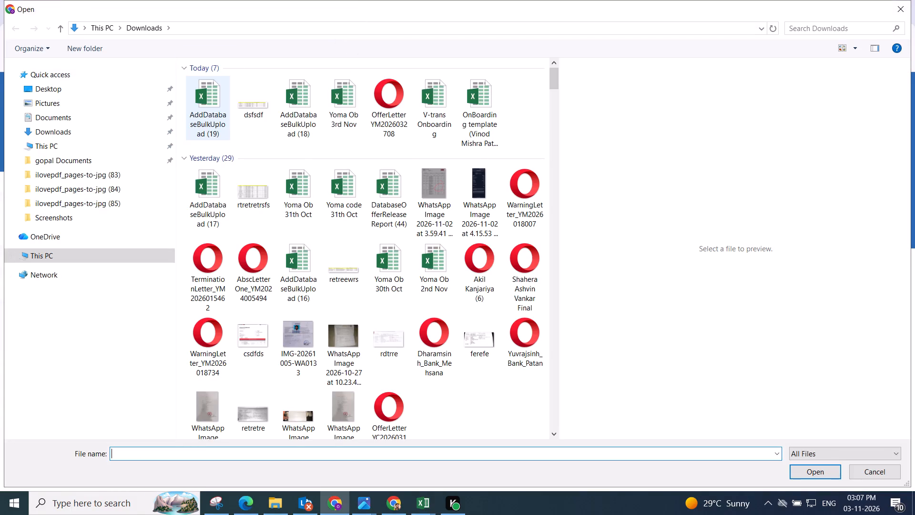
left_click(824, 471)
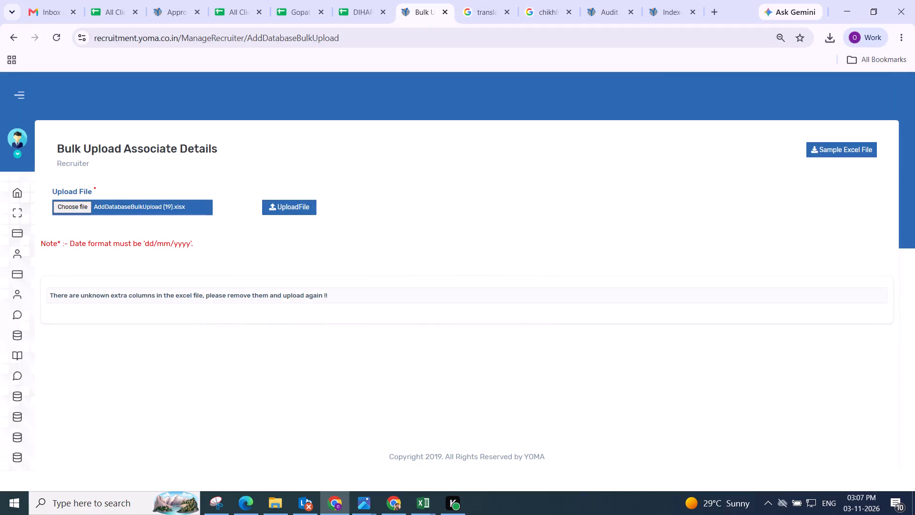
left_click(291, 206)
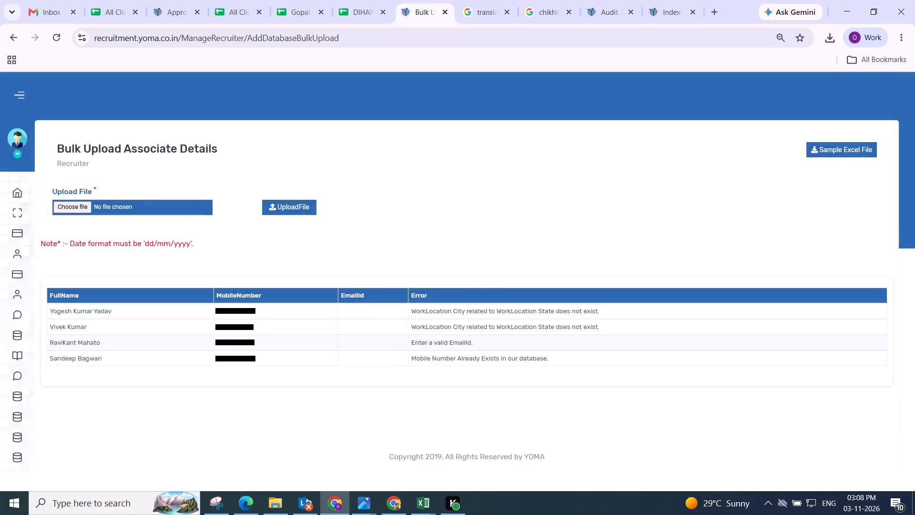
double_click(234, 360)
In the Excel workbook, copy the associates' details in A2 to L9, from BusinessCode through WorklocationStateName.
key("alt+Tab")
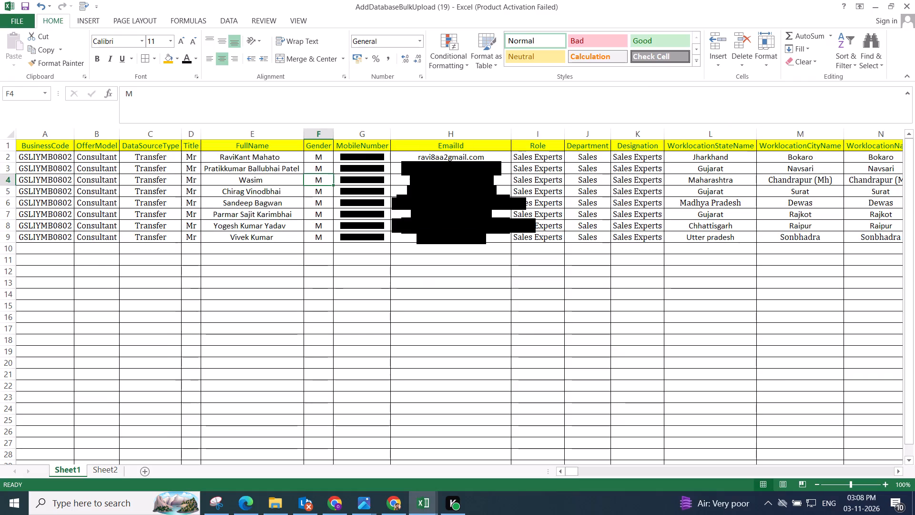
key("Up")
key("Up")
key("Up")
key("Left")
key("Left")
key("Down")
key("Left")
key("Left")
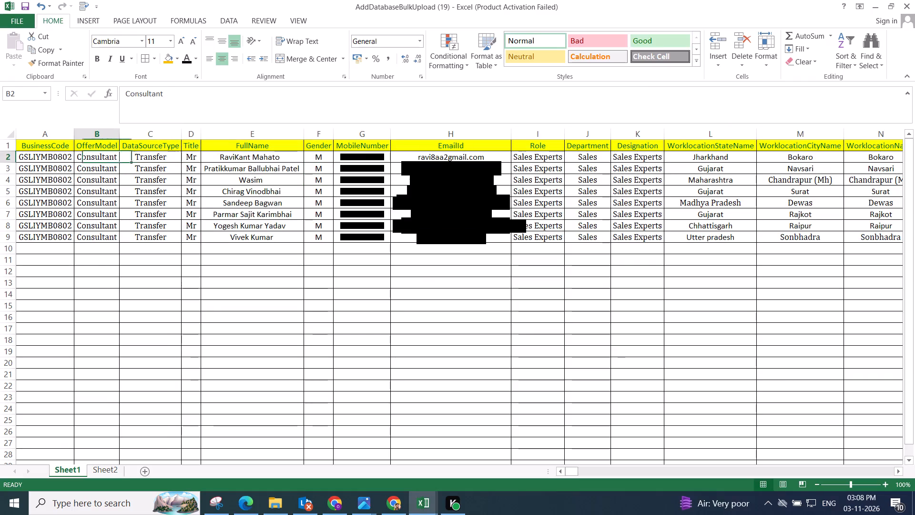
key("Left")
key("shift+Right")
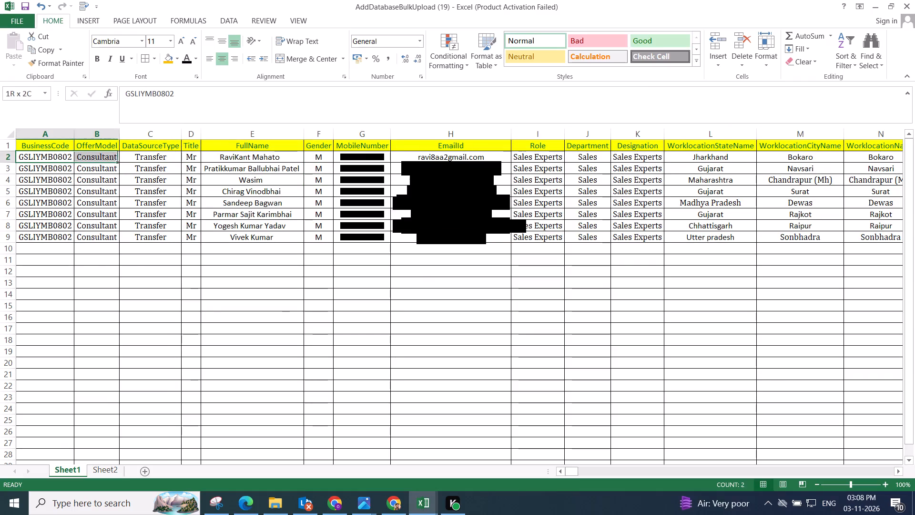
key("shift+Right")
key("shift+Right")
key("shift+Right")
key("shift+Right")
key("shift+Right")
key("shift+Right")
key("shift+Right")
key("shift+Right")
key("shift+Right")
key("shift+Right")
key("shift+Right")
key("shift+Right")
key("shift+Right")
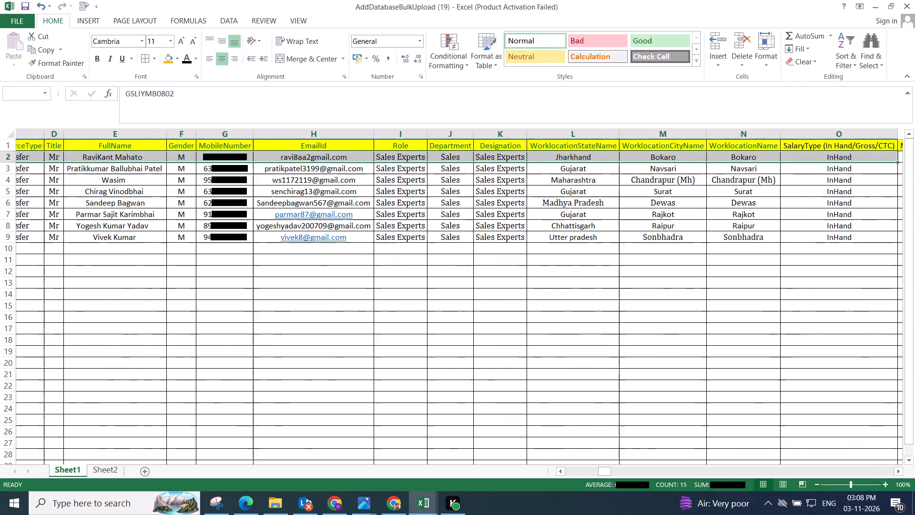
key("shift+Right")
key("shift+Right")
key("shift+Right")
key("shift+Right")
key("shift+Right")
key("shift+Right")
key("shift+Right")
key("shift+Right")
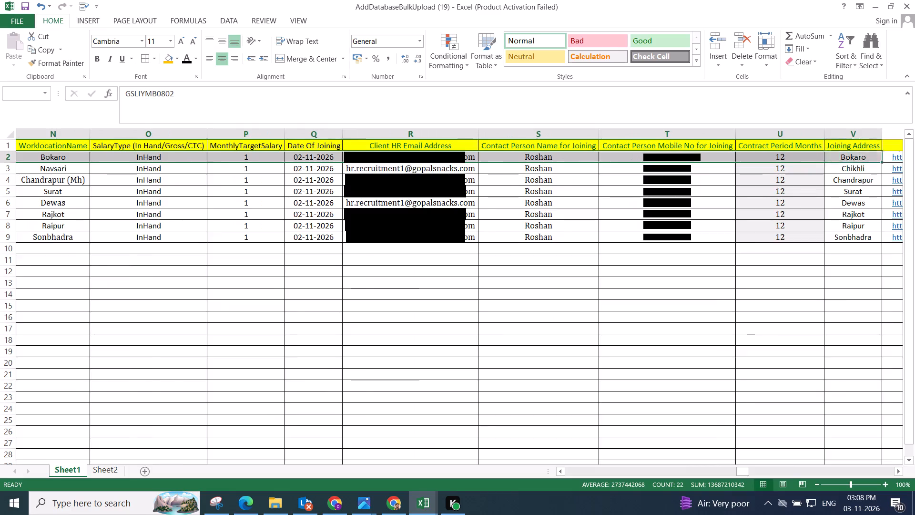
key("shift+Left")
key("shift+Left")
key("shift+Left")
key("shift+Left")
key("shift+Left")
key("shift+Left")
key("shift+Left")
key("shift+Left")
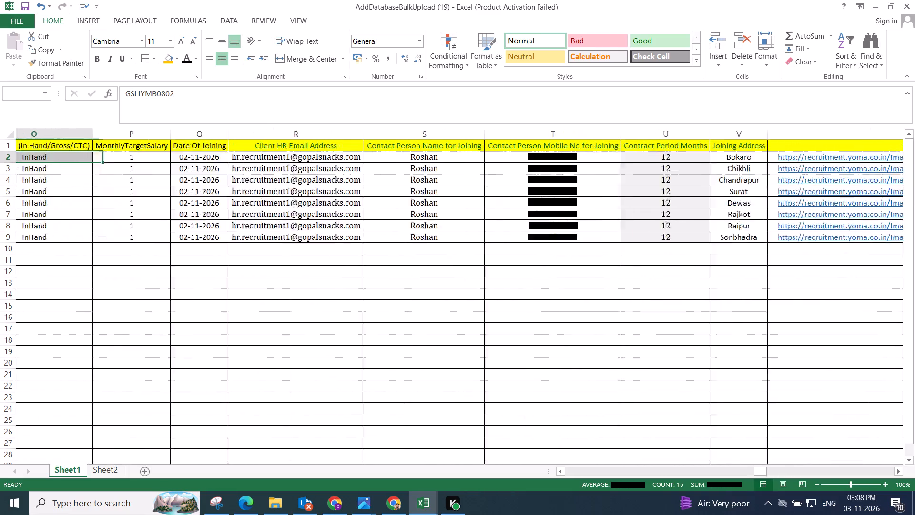
key("shift+Left")
key("shift+Left")
key("shift+Left")
key("shift+Left")
key("shift+Left")
key("shift+Left")
key("shift+Left")
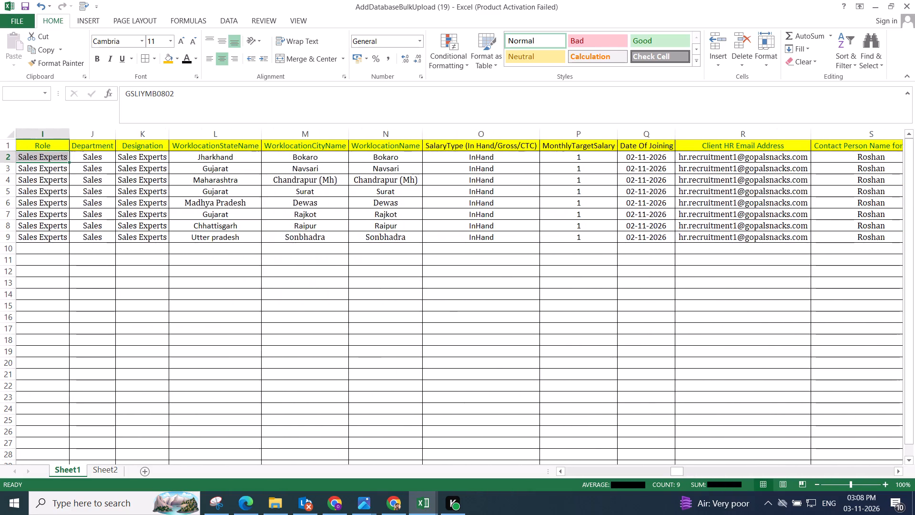
key("shift+Left")
key("shift+Right")
key("shift+Right")
key("shift+Right")
key("shift+Right")
key("shift+Right")
key("shift+Right")
key("shift+Left")
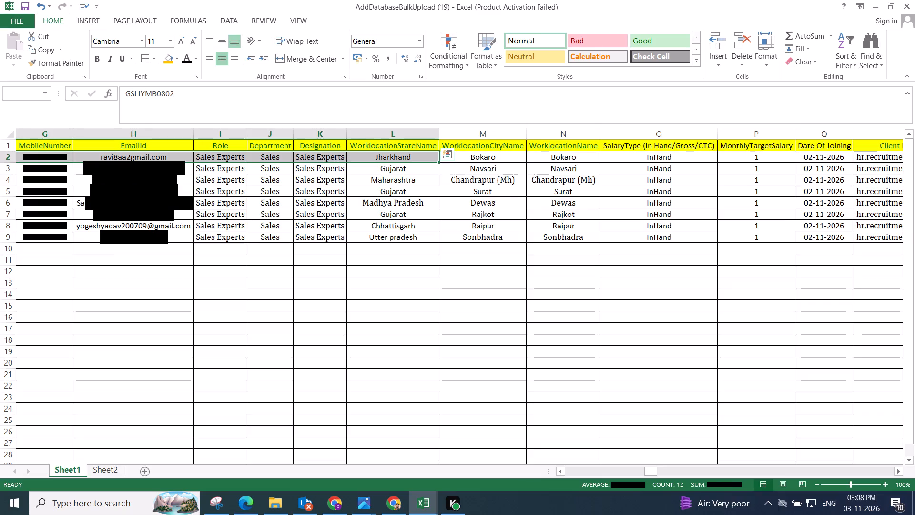
key("shift+Down")
key("shift+Down")
key("shift+Down")
key("shift+Down")
key("shift+Down")
key("shift+Down")
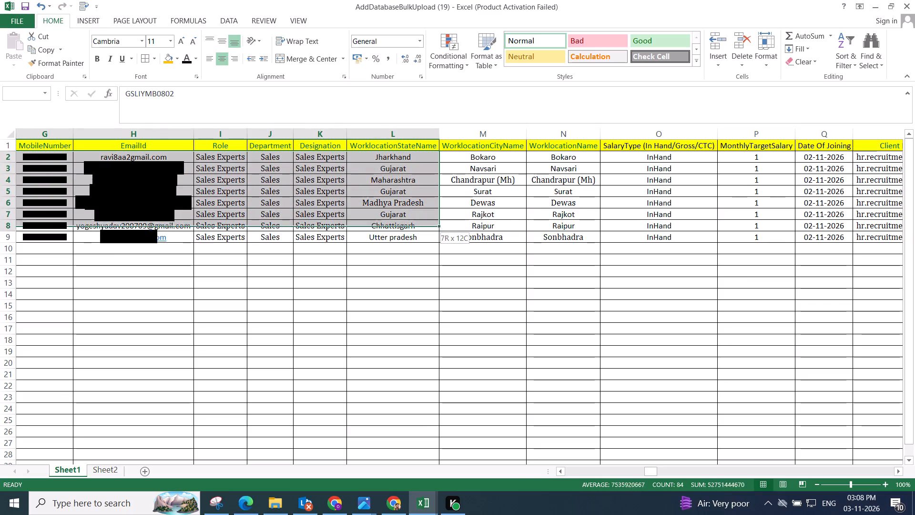
key("shift+Down")
key("ctrl+c")
Switch to the Gopal Snacks Onboarding Status sheet in Chrome and go to the Client Name cell of the first empty row, B3411.
key("alt+Tab")
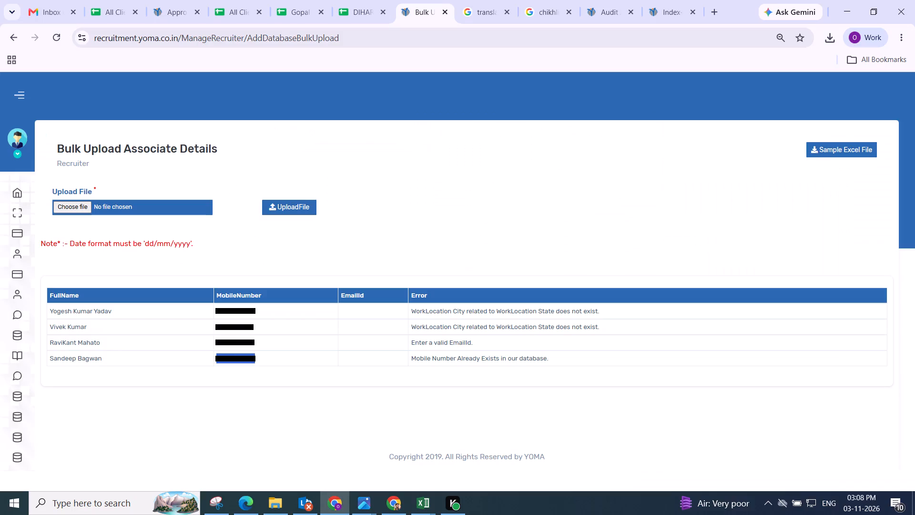
key("ctrl+Left")
key("ctrl+Left")
key("ctrl+Page_Up")
key("ctrl+Page_Up")
key("ctrl+Page_Up")
key("ctrl+Page_Down")
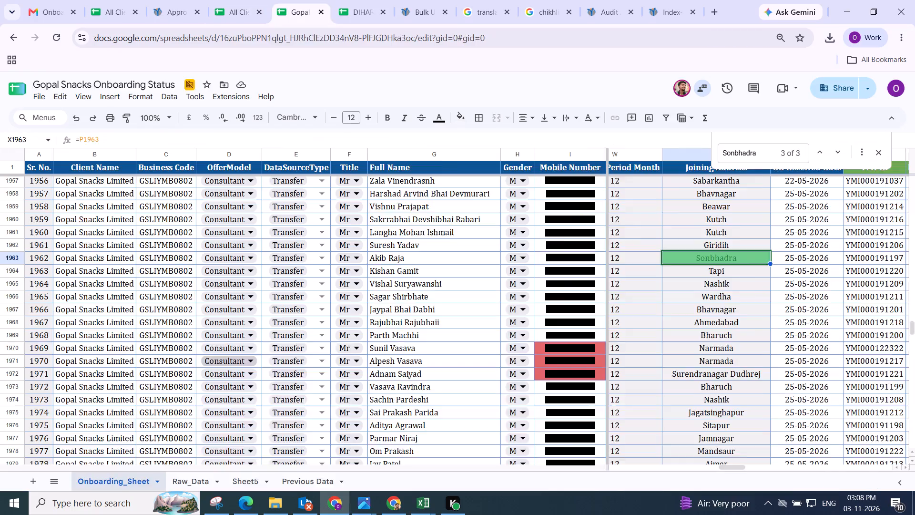
key("ctrl+Page_Down")
key("ctrl+Page_Up")
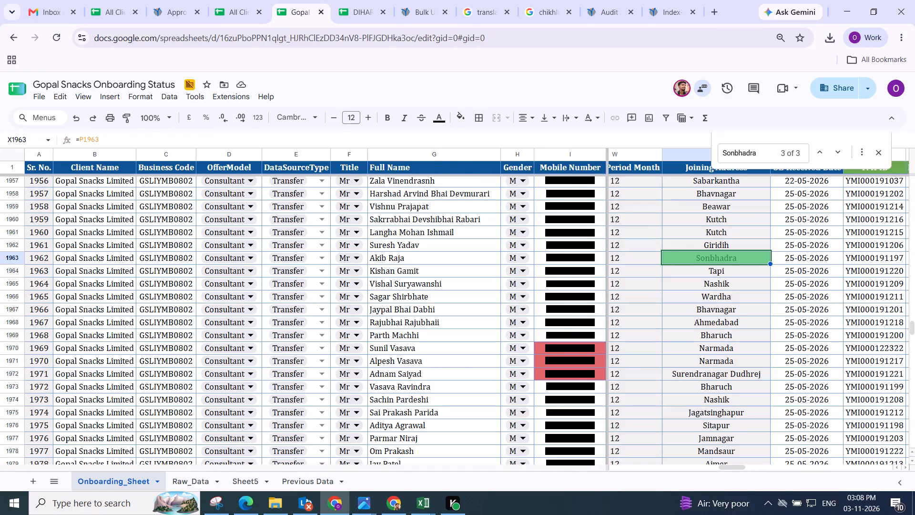
scroll(431, 380, "down", 13)
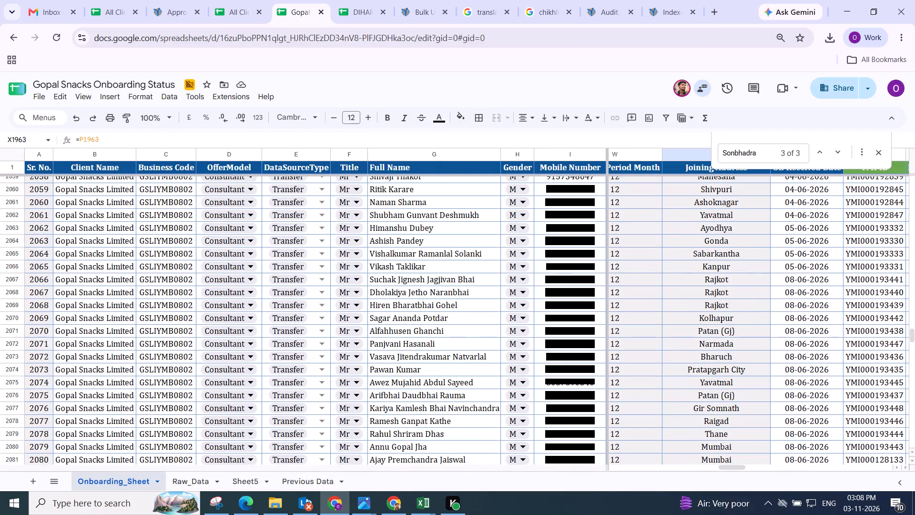
left_click(431, 380)
key("ctrl+Down")
key("ctrl+Down")
key("ctrl+Down")
key("ctrl+Down")
key("ctrl+Down")
key("ctrl+Down")
key("ctrl+Down")
key("ctrl+Down")
key("ctrl+Down")
key("ctrl+Down")
key("ctrl+Down")
key("ctrl+Down")
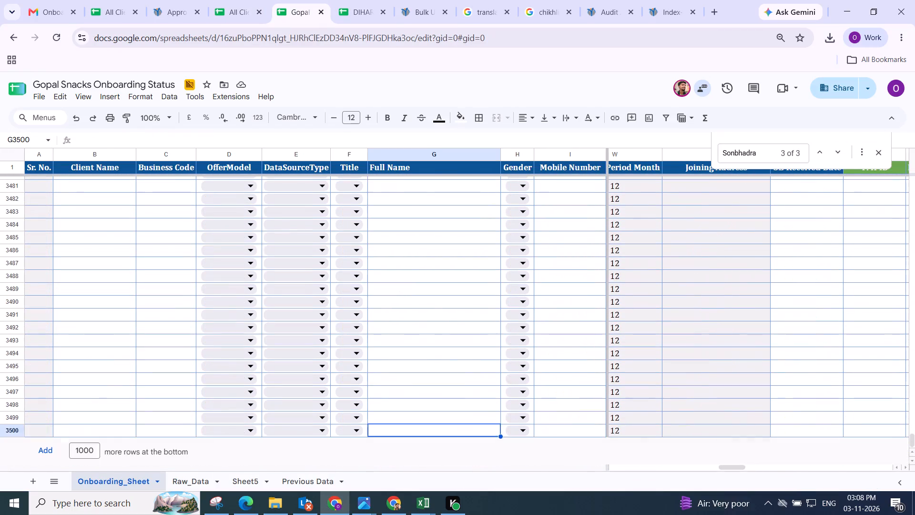
key("ctrl+Up")
key("Down")
key("Left")
key("Left")
key("Left")
key("Left")
key("Left")
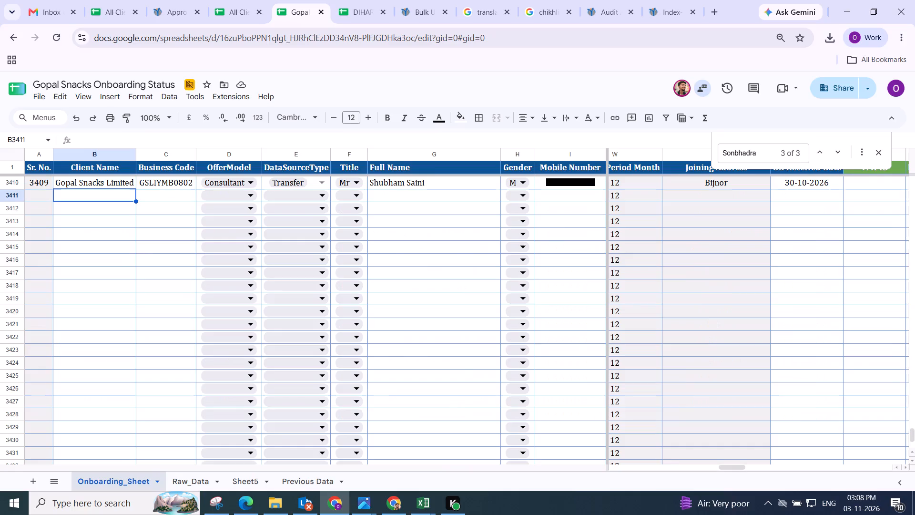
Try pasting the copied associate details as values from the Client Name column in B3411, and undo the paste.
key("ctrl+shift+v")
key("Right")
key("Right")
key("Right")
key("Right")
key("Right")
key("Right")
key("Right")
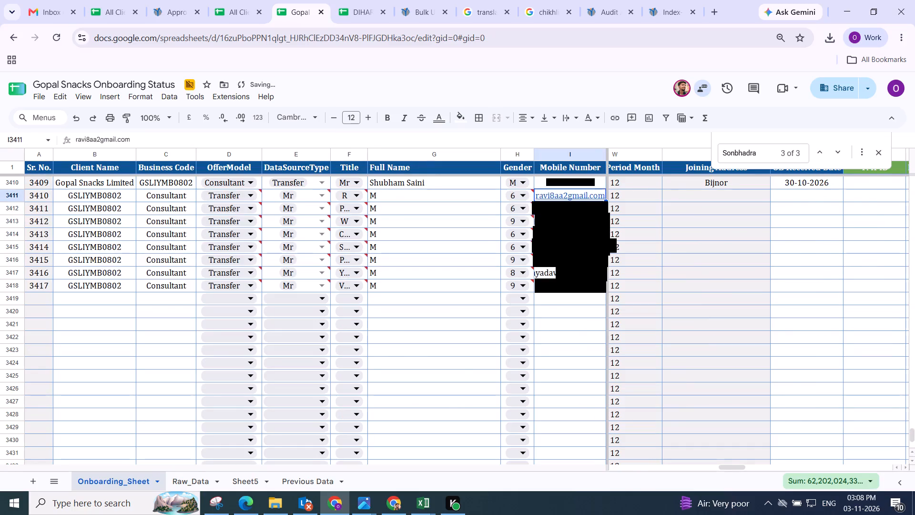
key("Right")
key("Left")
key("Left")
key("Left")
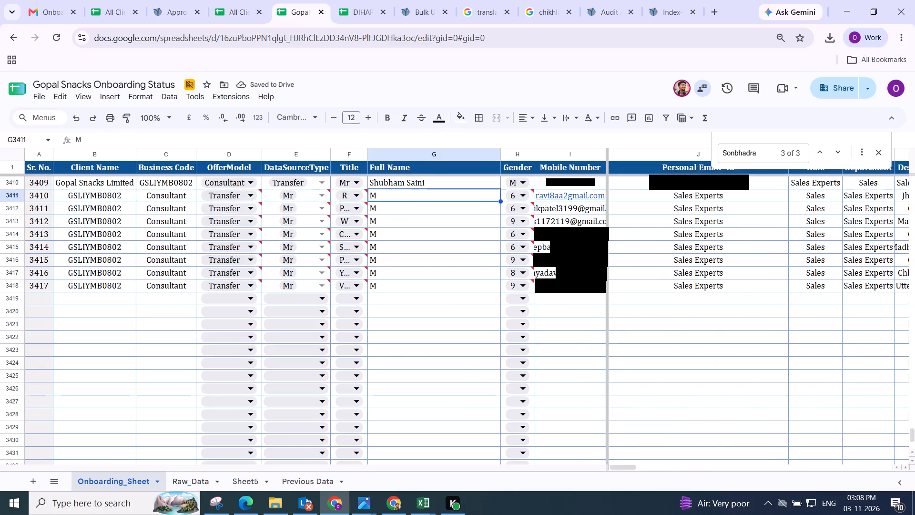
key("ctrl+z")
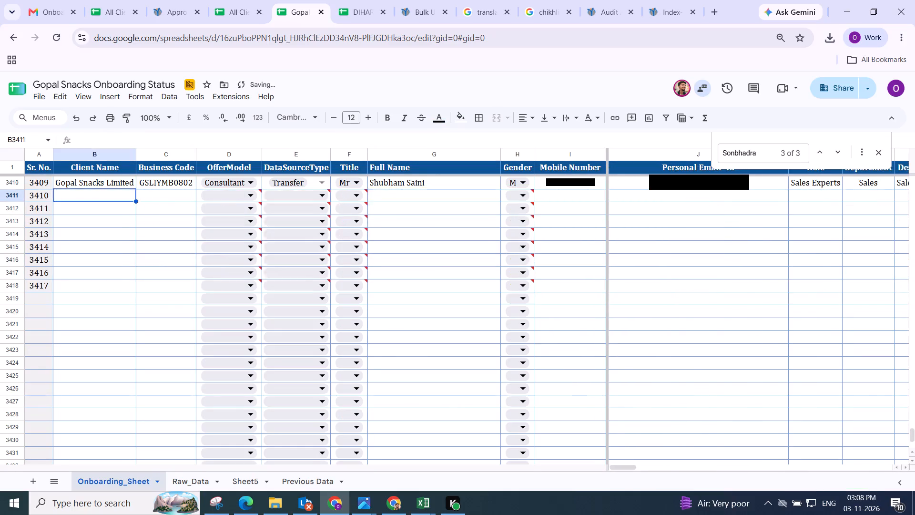
Paste the copied associate details as values into the onboarding sheet from the Business Code column in C3411.
key("Up")
key("Right")
key("Down")
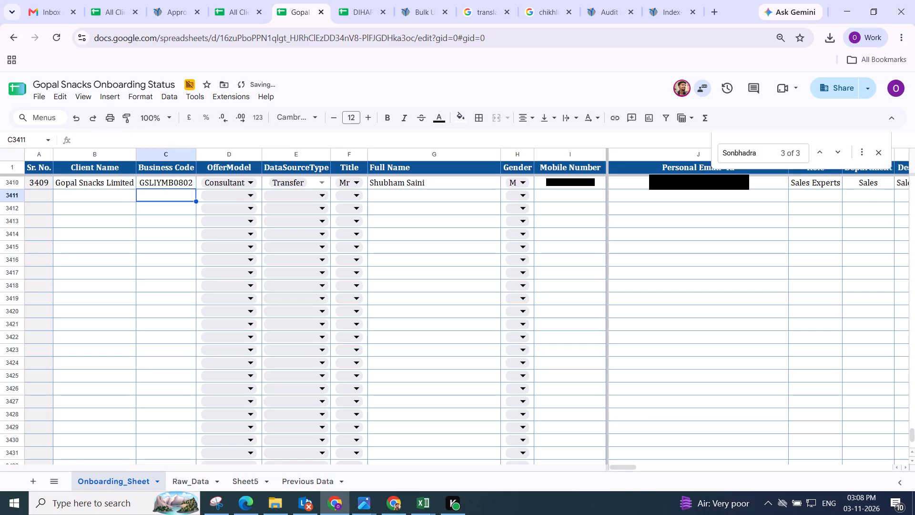
key("ctrl+shift+v")
Copy the client name Gopal Snacks Limited from B3410 into B3411 to B3418 for the newly added associates.
key("Left")
key("Up")
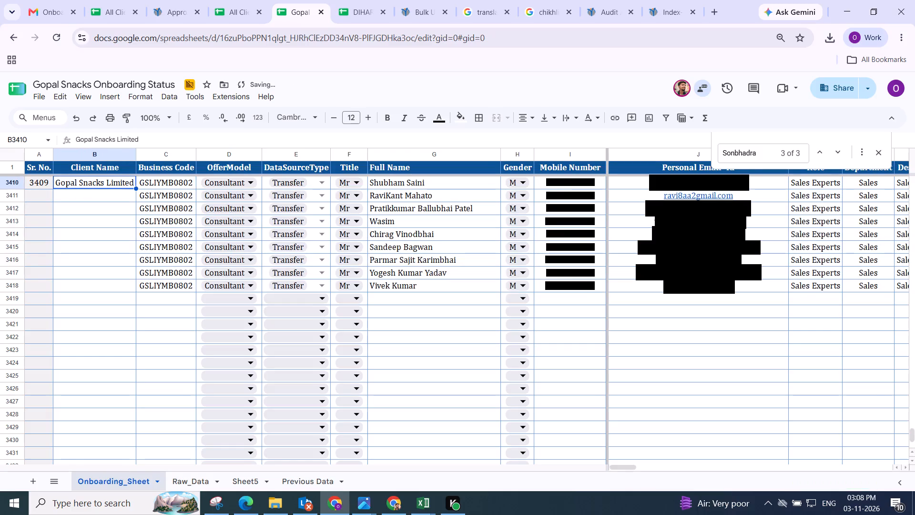
key("ctrl+c")
key("Down")
key("shift+Down")
key("shift+Down")
key("shift+Down")
key("shift+Down")
key("shift+Down")
key("shift+Down")
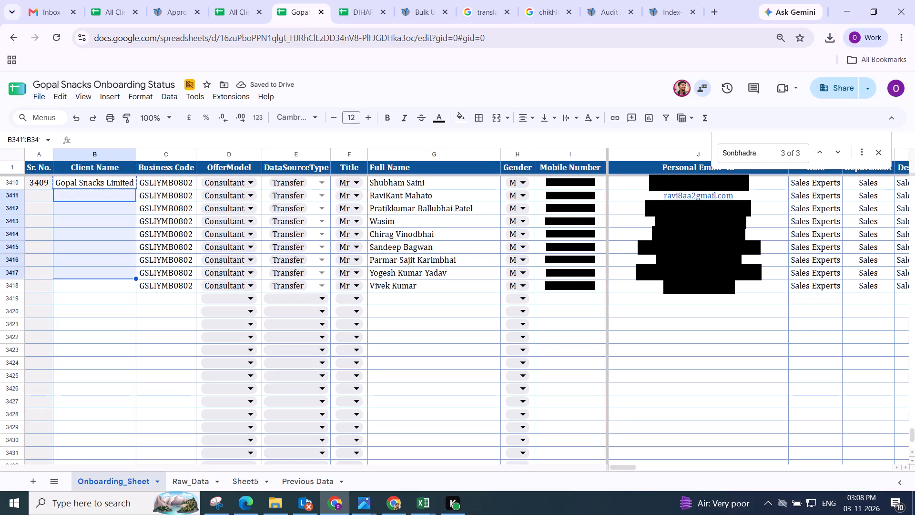
key("shift+Down")
key("ctrl+v")
Examine the remaining columns of the newly added rows, from the work location details across to the LOI Status.
key("Right")
key("Right")
key("Right")
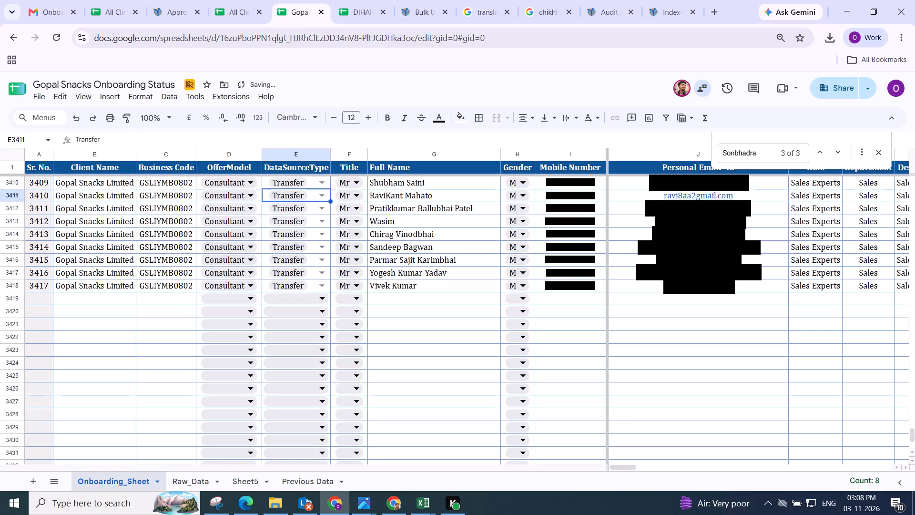
key("Right")
key("Right")
key("Right")
key("Right")
key("Right")
key("Right")
key("Right")
key("Right")
key("Right")
key("Right")
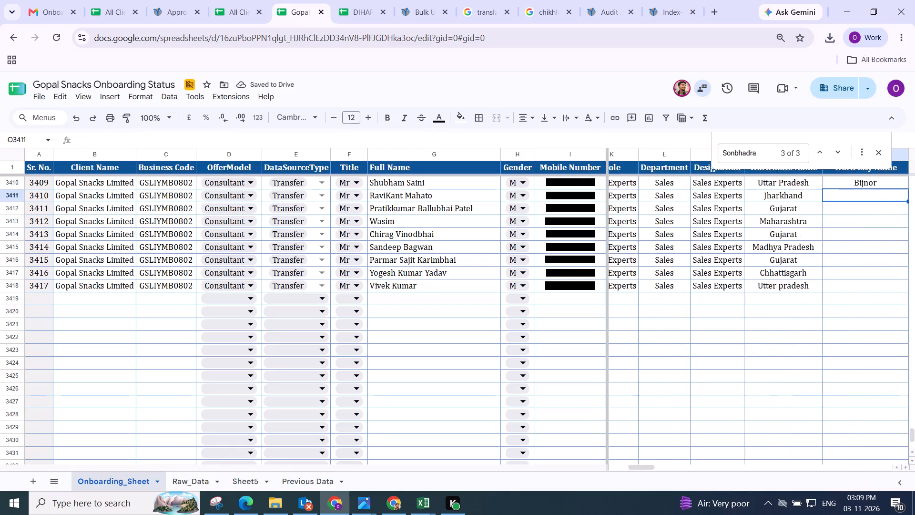
key("Right")
key("Right")
key("Right")
key("Left")
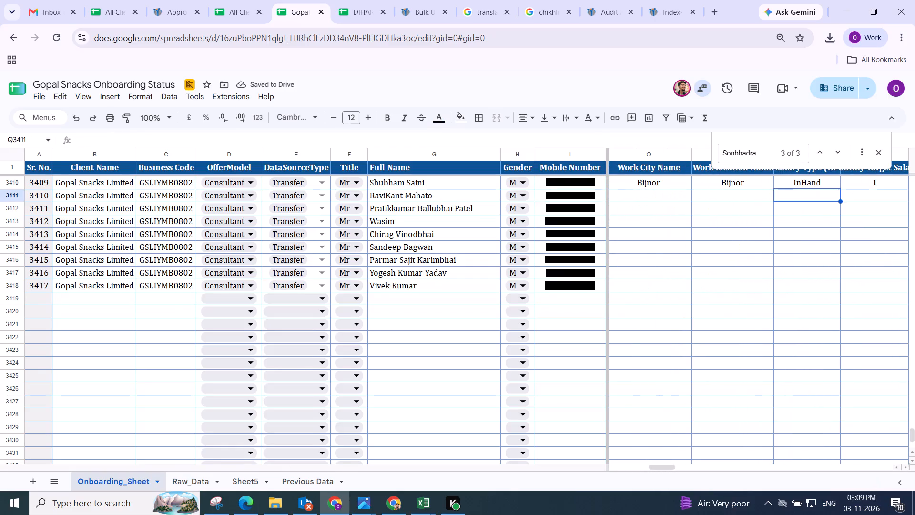
scroll(431, 380, "left", 1)
scroll(690, 289, "left", 5)
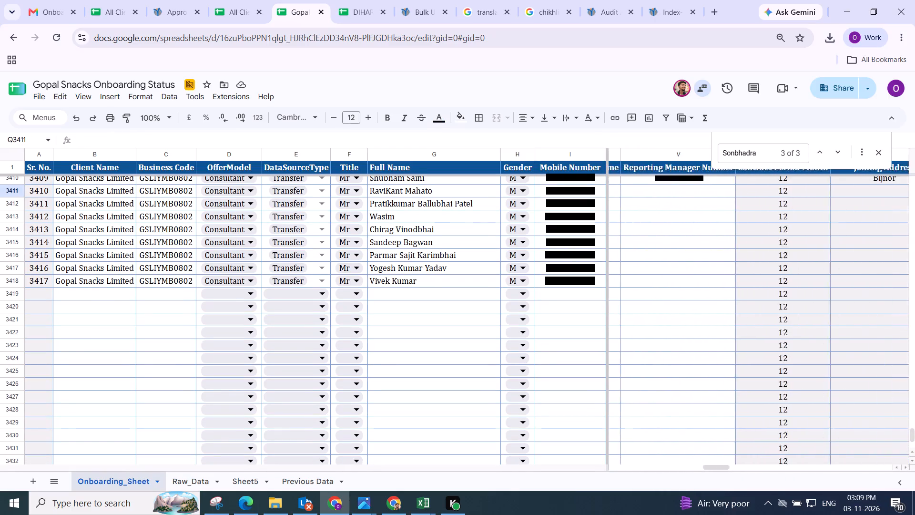
scroll(690, 289, "left", 1)
scroll(765, 266, "left", 1)
scroll(765, 266, "up", 1)
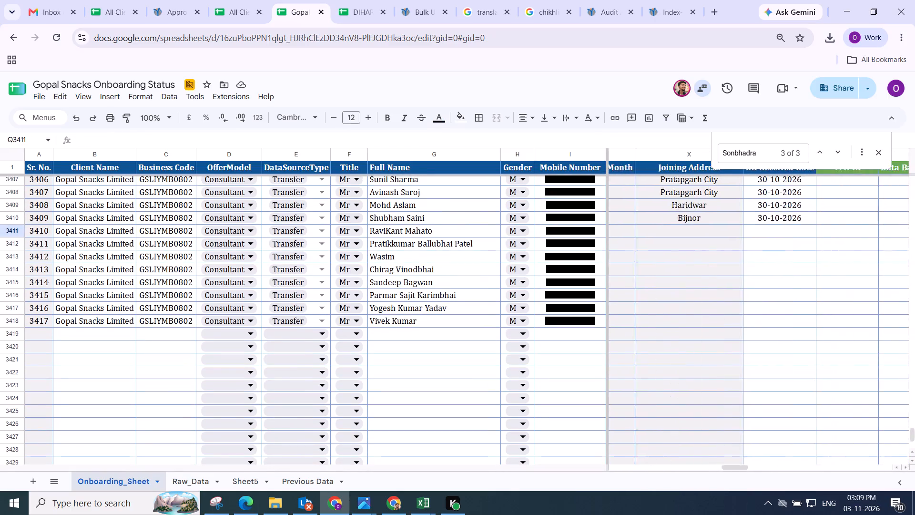
scroll(765, 266, "up", 1)
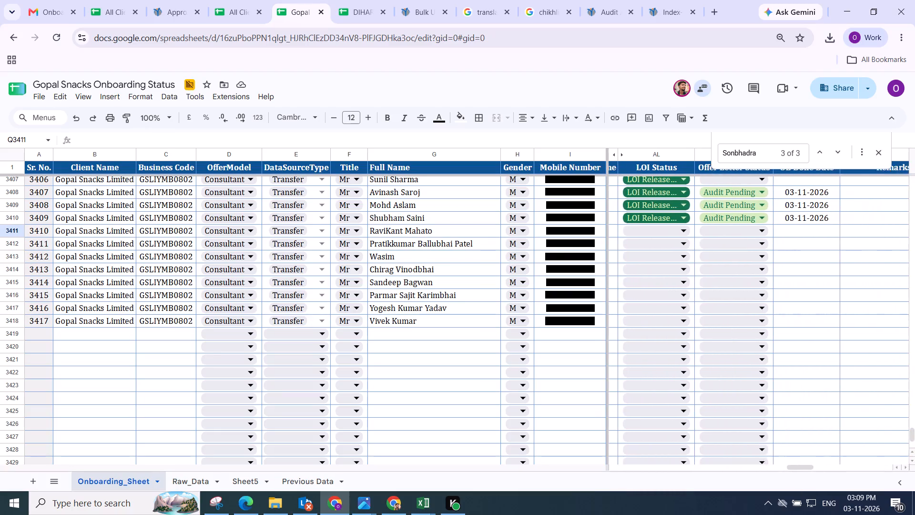
scroll(765, 266, "up", 1)
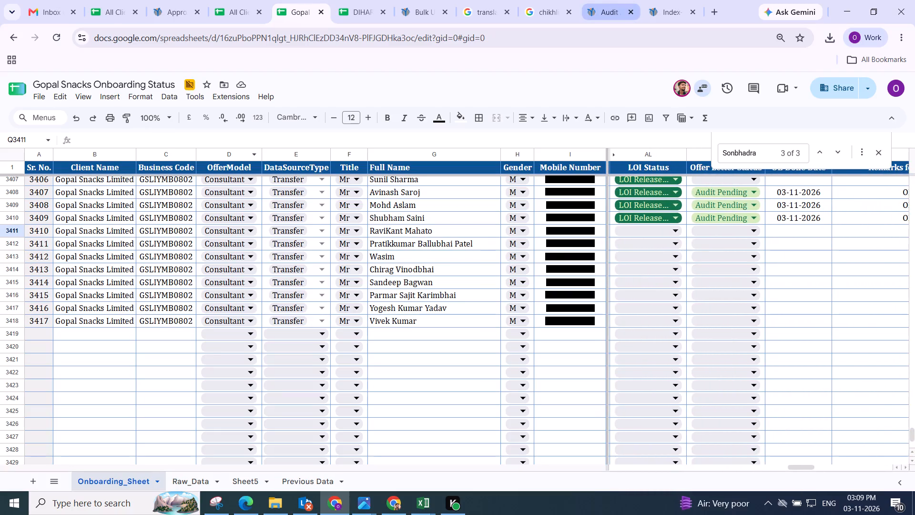
On the Bulk Upload Associate Details page, copy the mobile number of the associate whose mobile number already exists in the database.
left_click(422, 14)
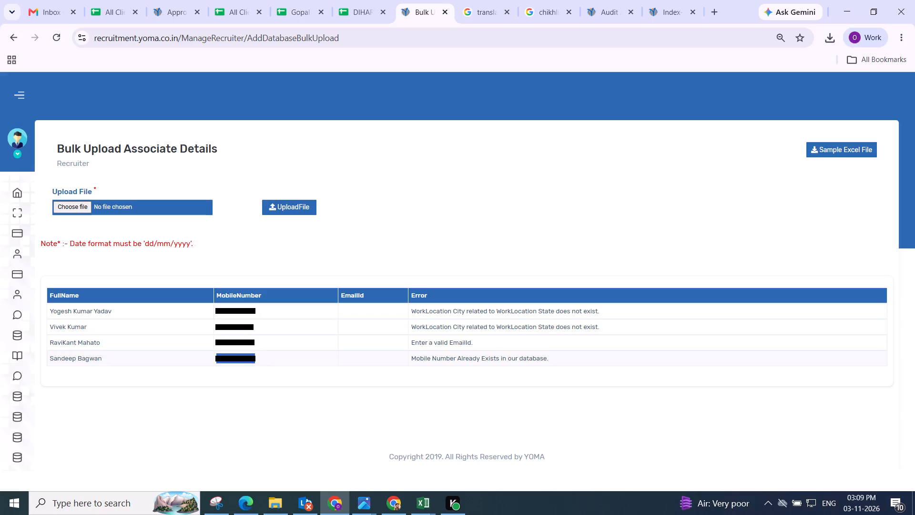
double_click(226, 359)
key("ctrl+c")
key("alt+Tab")
key("alt+Tab")
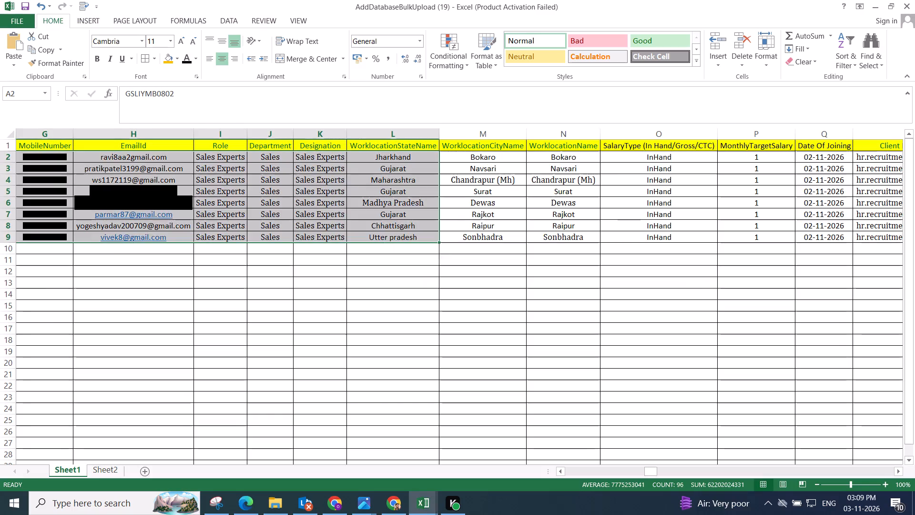
In the Gopal Snacks Onboarding Status sheet, set the LOI Status of the duplicate-number associate in row 3415 to Error.
left_click(291, 21)
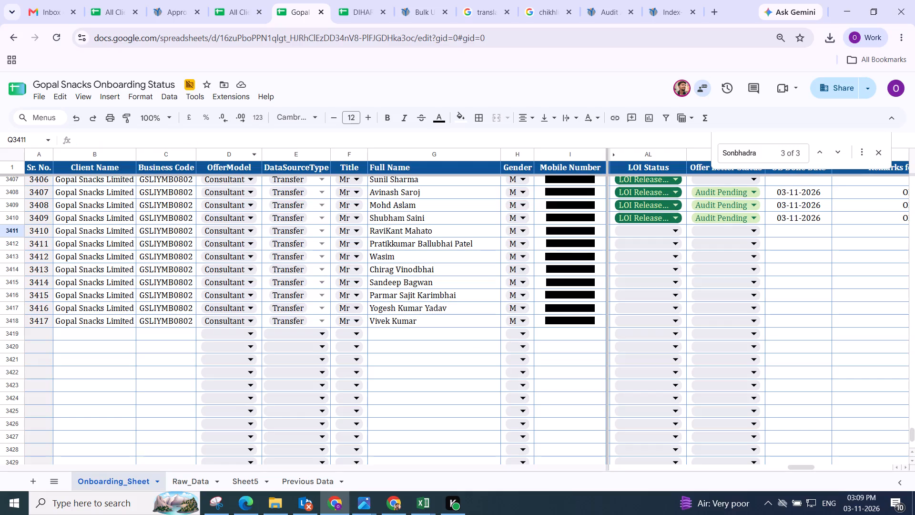
left_click(635, 286)
left_click(624, 299)
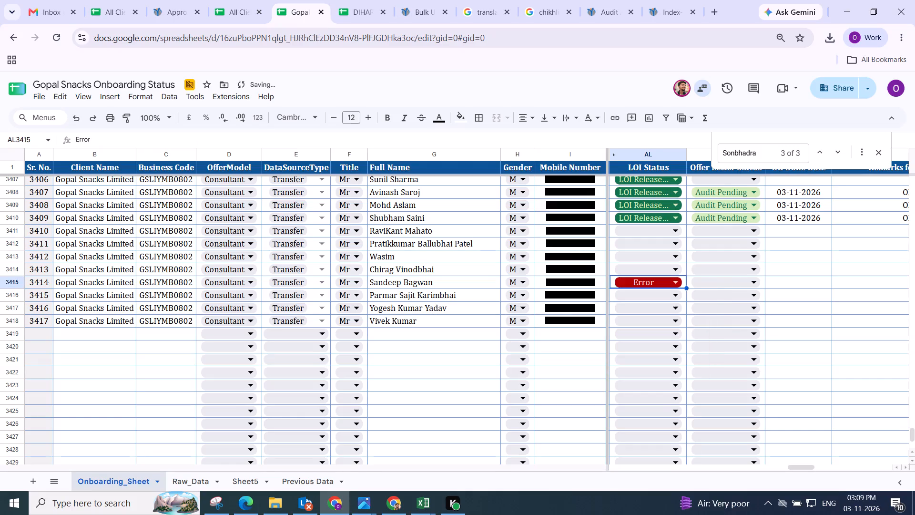
left_click(568, 340)
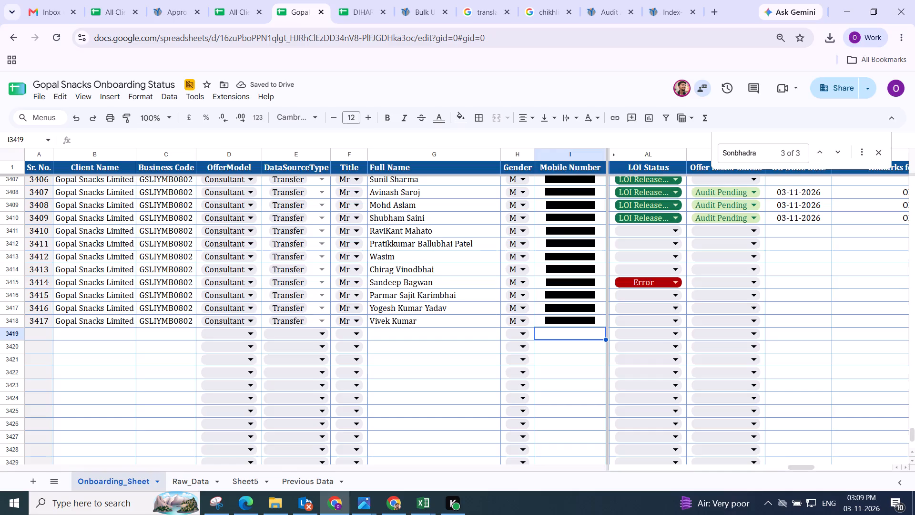
In the AddDatabaseBulkUpload (19) workbook, fill the mobile number cell G6 of the associate rejected as already existing with red.
key("alt+Tab")
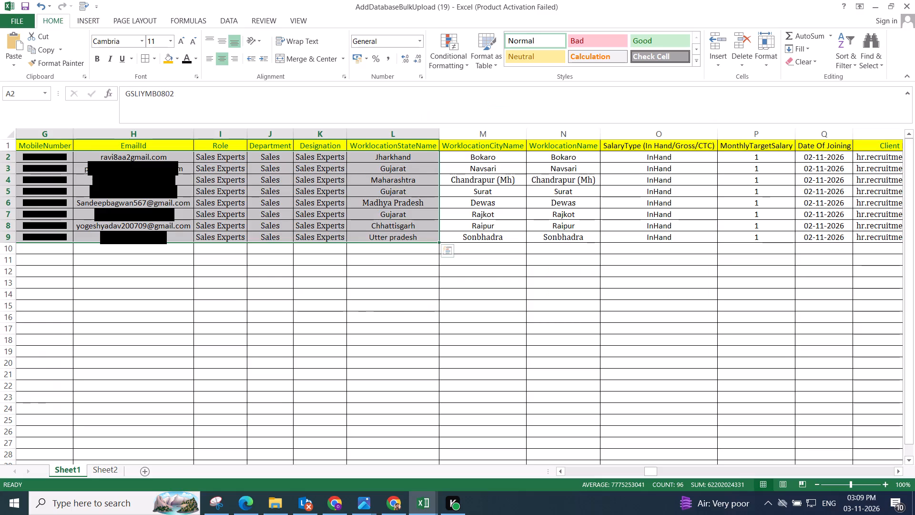
key("alt+Tab")
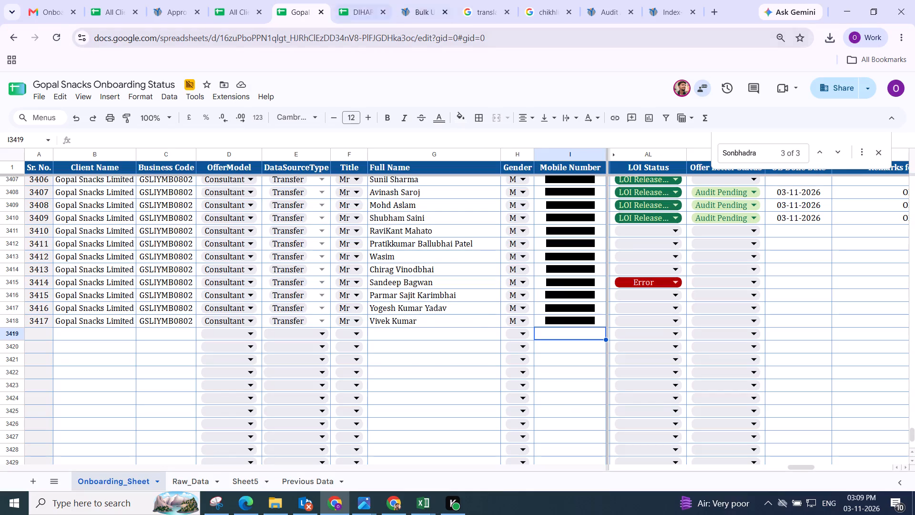
left_click(411, 13)
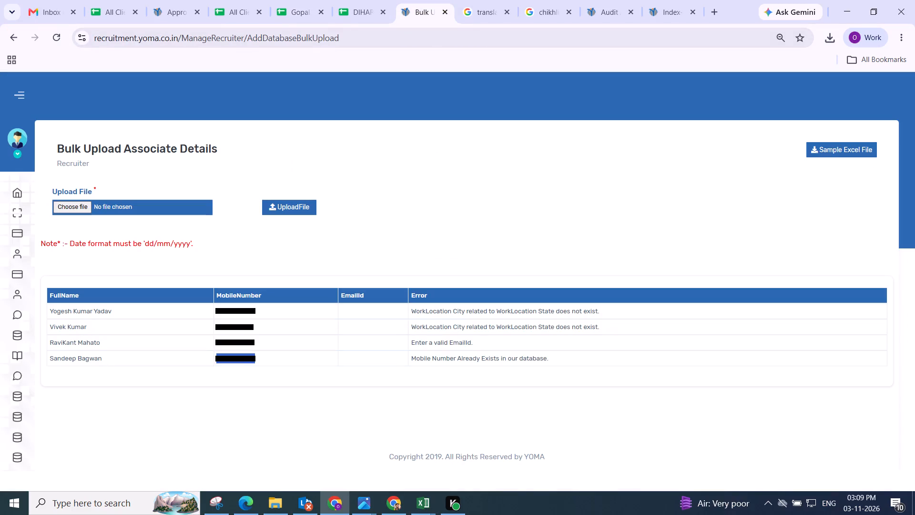
left_click(426, 399)
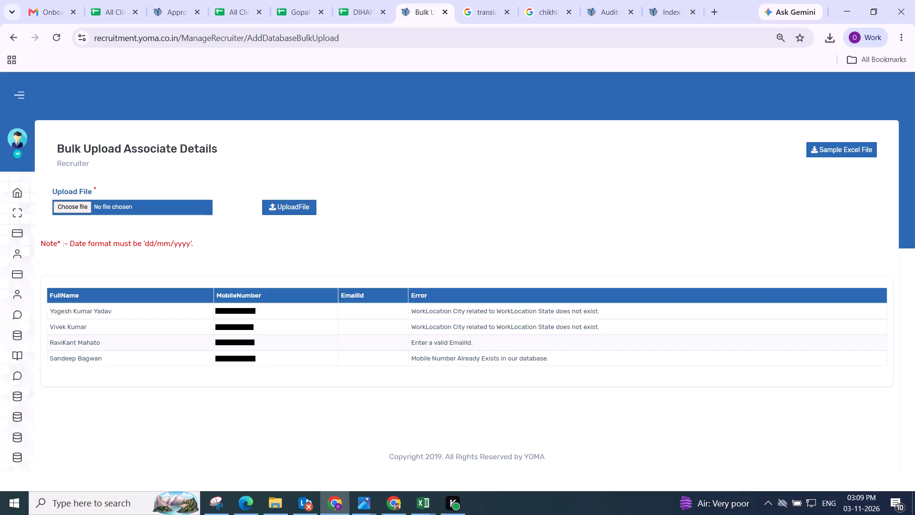
left_click(52, 361)
key("alt+Tab")
key("alt+Tab")
key("alt+Left")
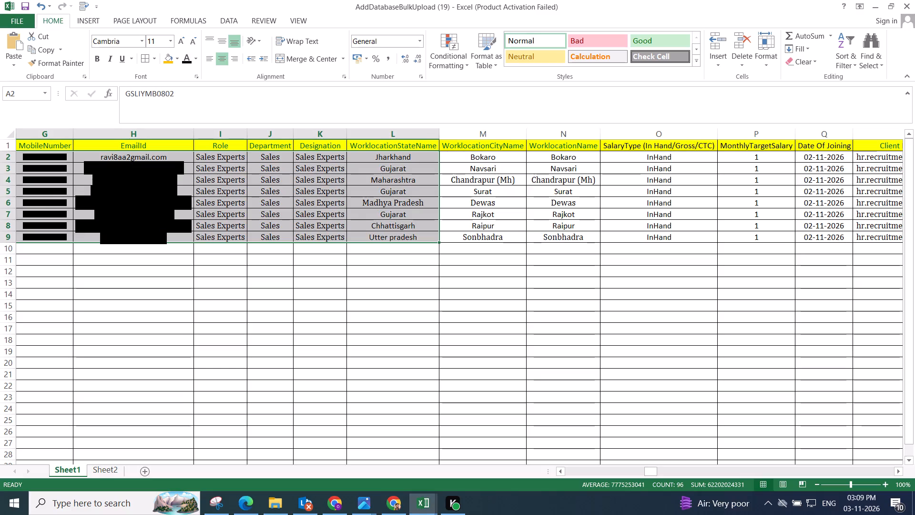
left_click(58, 204)
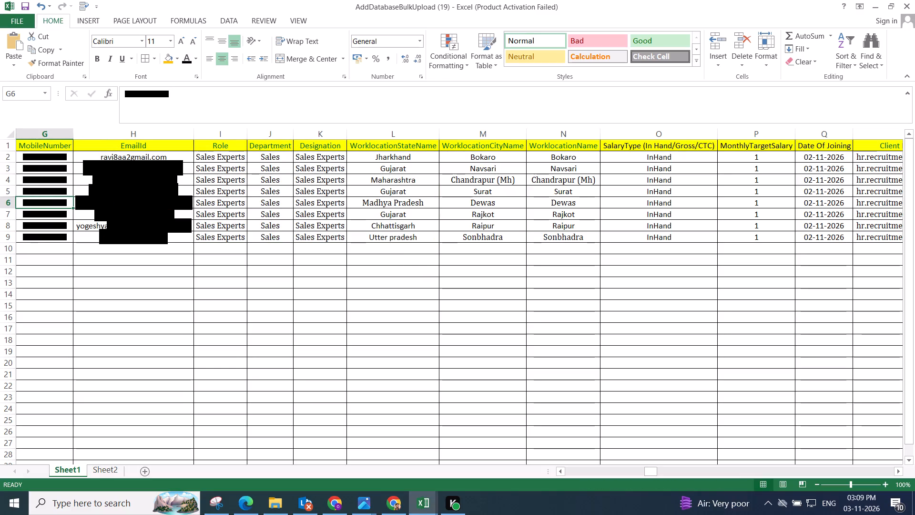
left_click(178, 57)
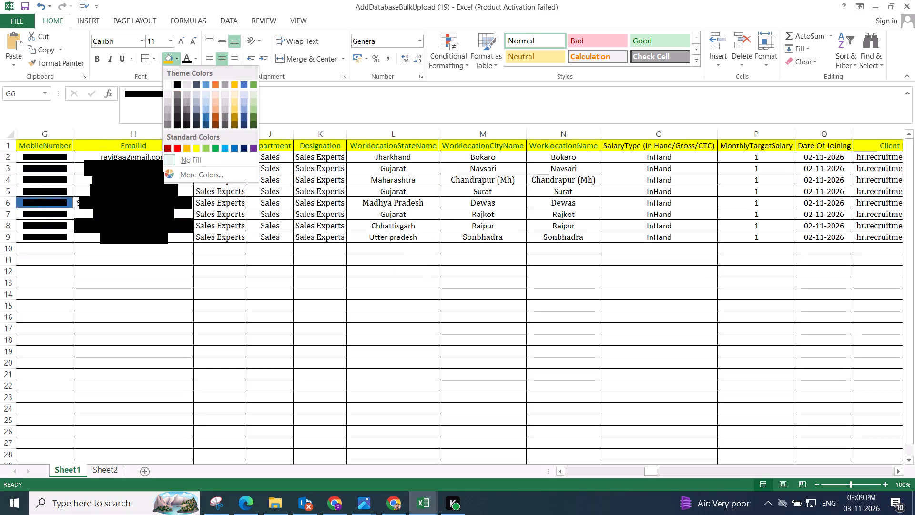
left_click(178, 151)
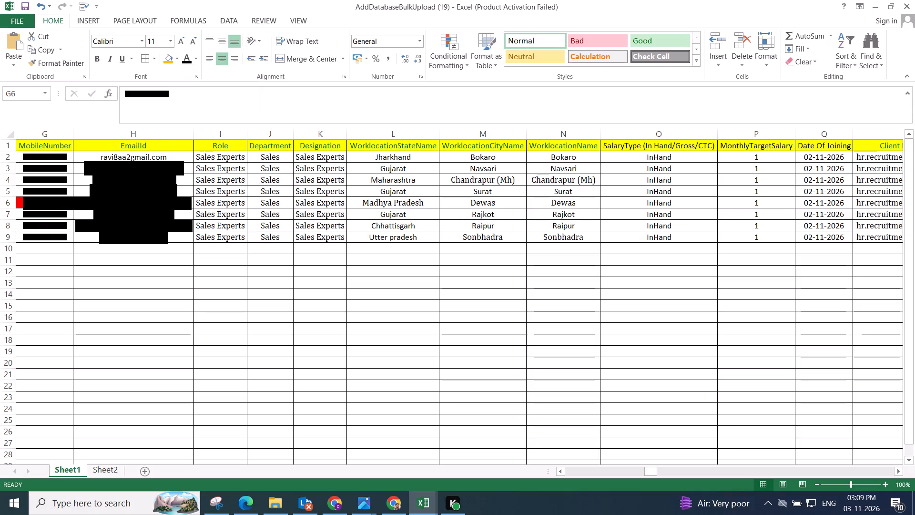
left_click(183, 289)
Recheck the bulk upload errors and examine the first associate's row in the workbook, from the business code across to the email and role.
key("alt+Tab")
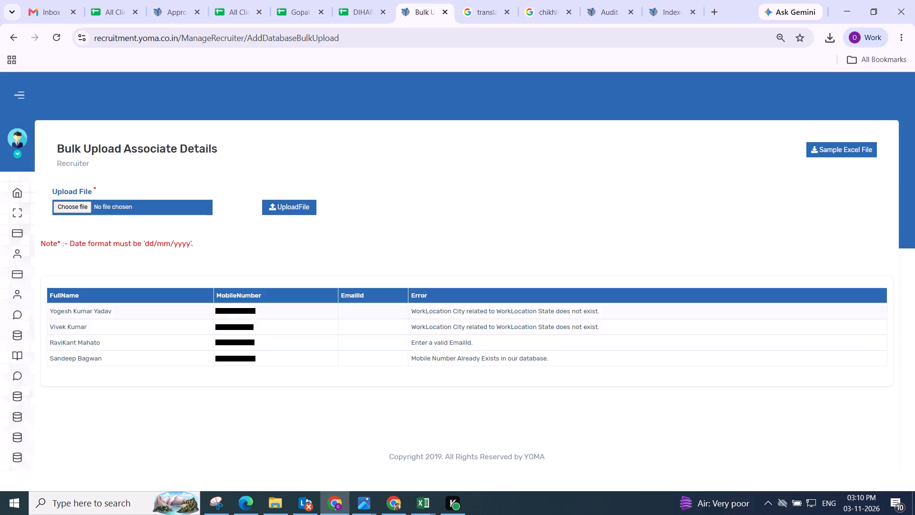
key("alt+Tab")
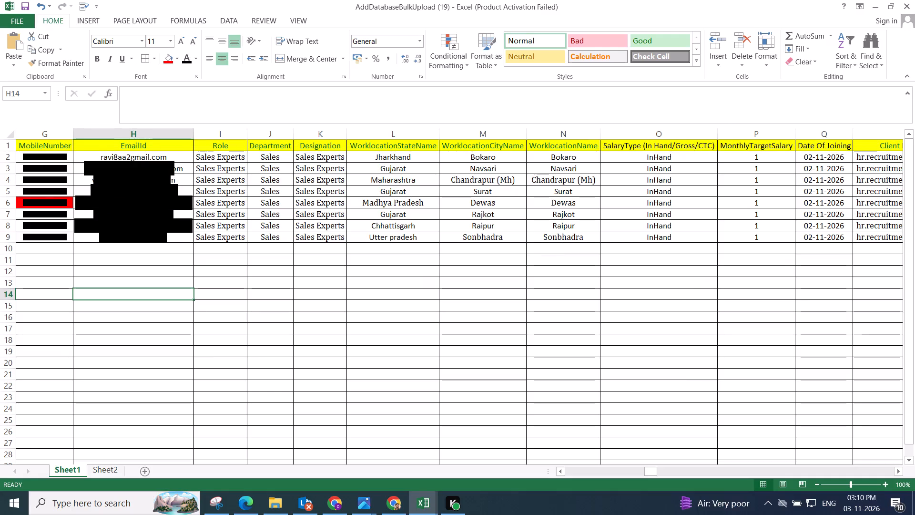
left_click(242, 161)
key("Left")
key("Left")
key("Left")
key("Left")
key("Left")
key("Left")
key("Left")
key("Left")
key("Left")
key("Left")
key("Left")
key("Left")
key("Left")
key("Left")
key("Left")
key("Left")
key("Left")
key("Left")
key("Left")
key("Left")
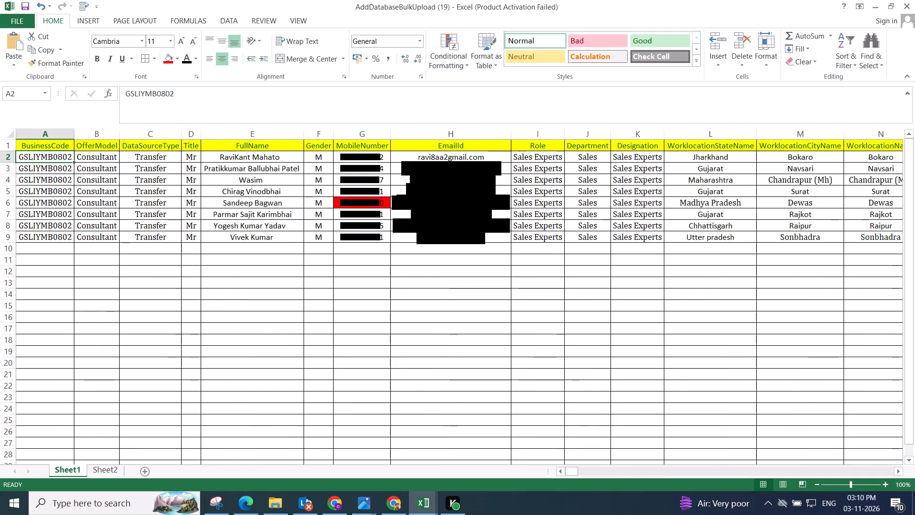
key("Up")
key("Right")
key("Right")
key("Right")
key("Right")
key("Down")
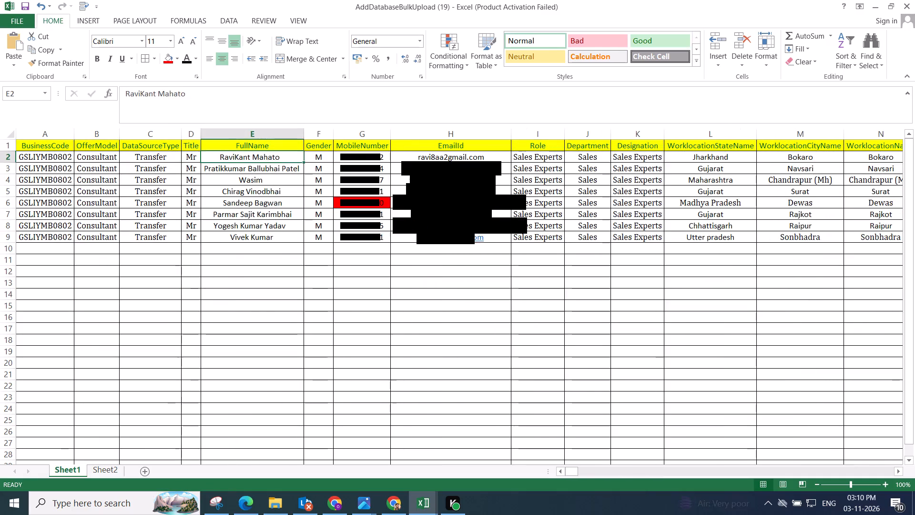
key("Right")
key("Right")
key("Right")
key("Right")
key("Right")
key("Left")
key("Left")
key("Left")
key("Left")
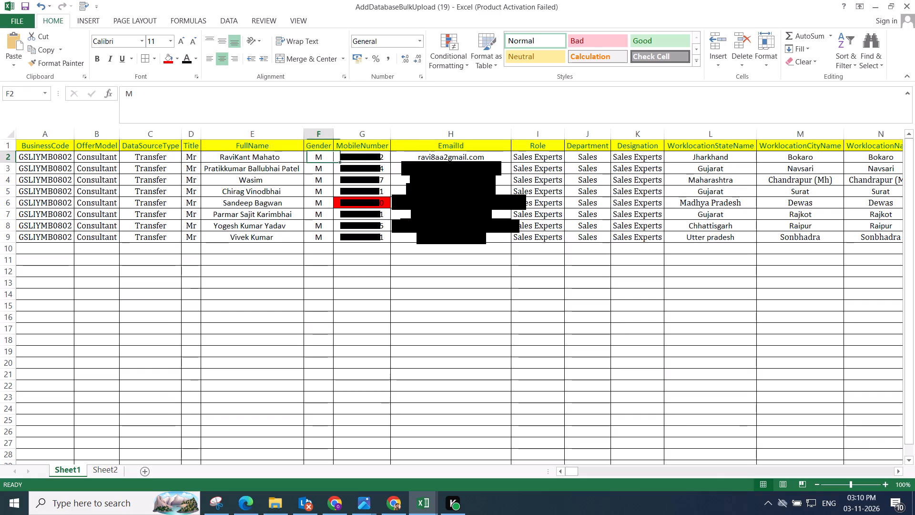
key("Left")
In row 8 of the upload workbook, copy the work location state Chhattisgarh from L8.
key("Down")
key("Down")
key("Down")
key("Down")
key("Down")
key("Down")
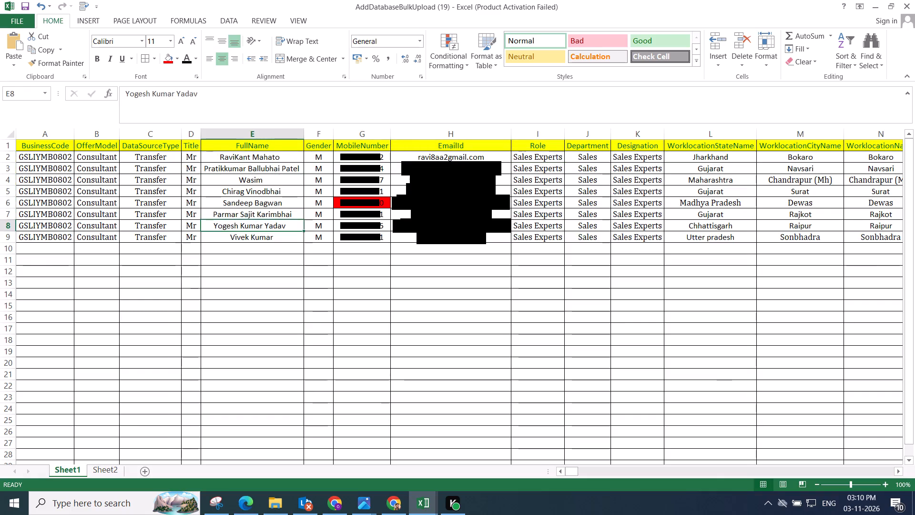
key("Right")
key("Right")
key("Right")
key("Right")
key("Right")
key("Right")
key("Right")
key("Right")
key("Right")
key("Left")
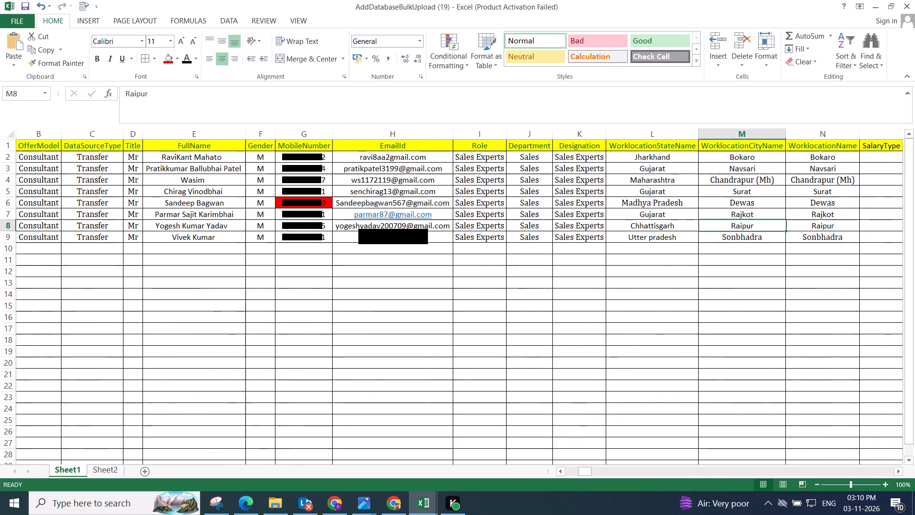
key("Left")
key("Right")
key("Left")
key("Right")
key("Left")
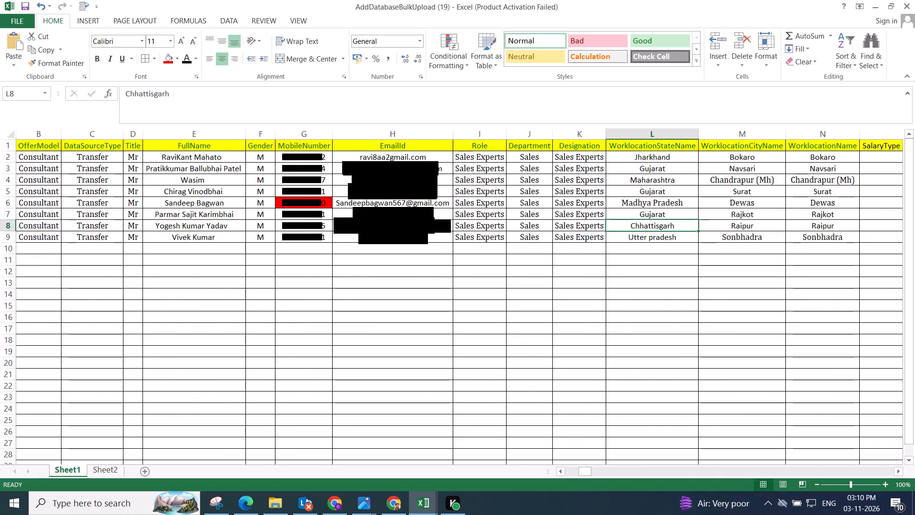
key("ctrl+c")
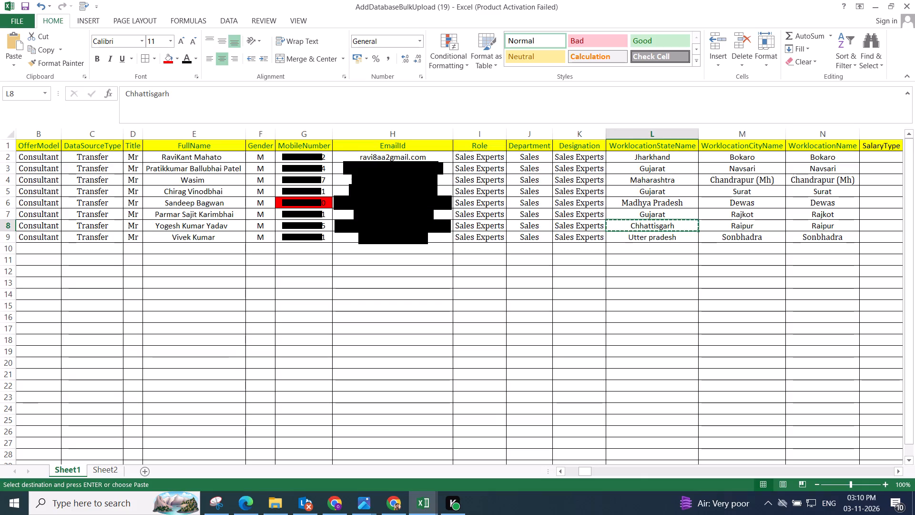
Search the Gopal Snacks Onboarding Status sheet for Chhattisgarh and go through the matches for an existing Raipur entry.
key("alt+Tab")
key("alt+Tab")
key("alt+Tab")
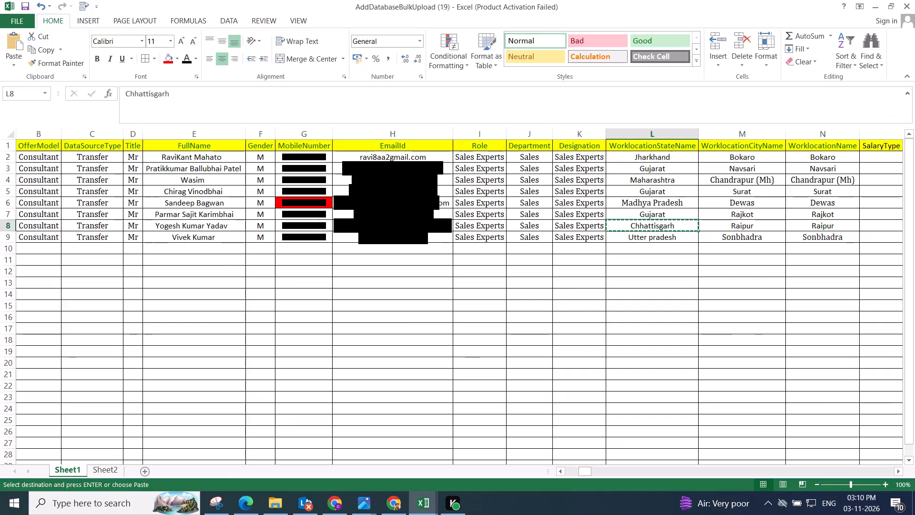
left_click(288, 13)
key("ctrl+f")
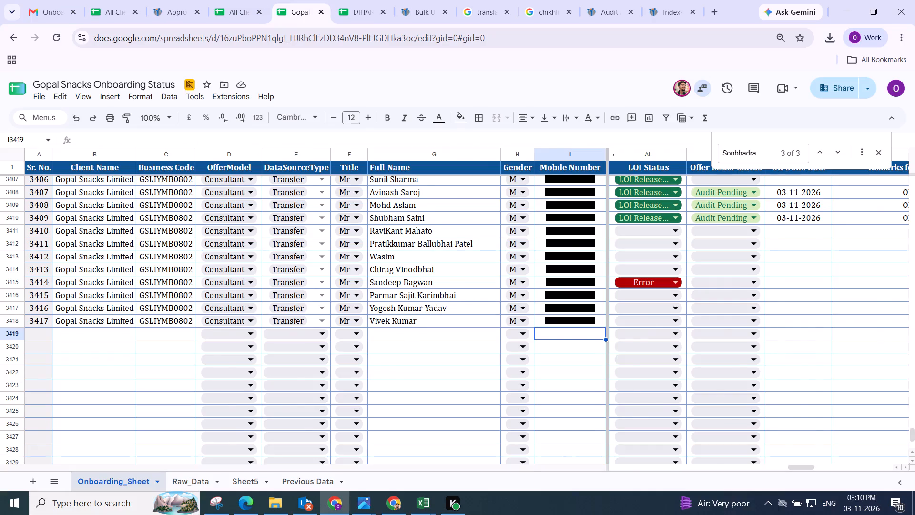
key("ctrl+v")
key("Return")
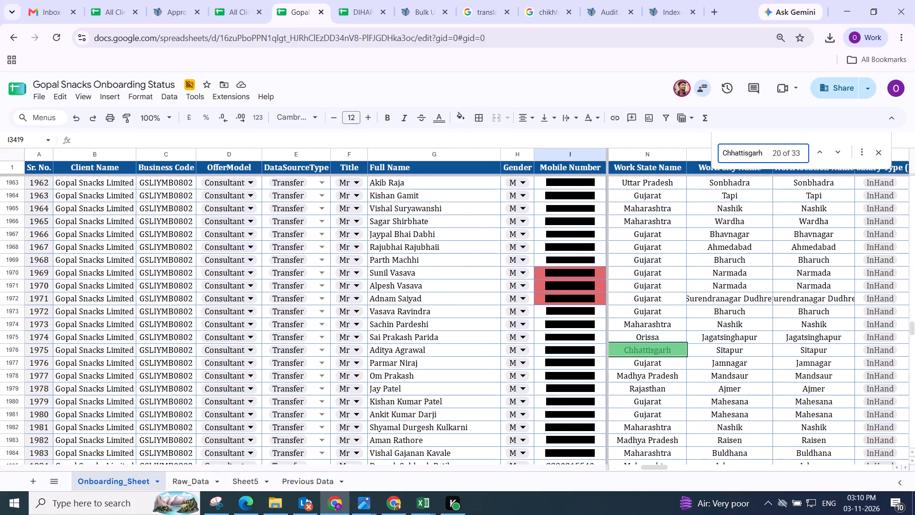
key("Return")
key("Return")
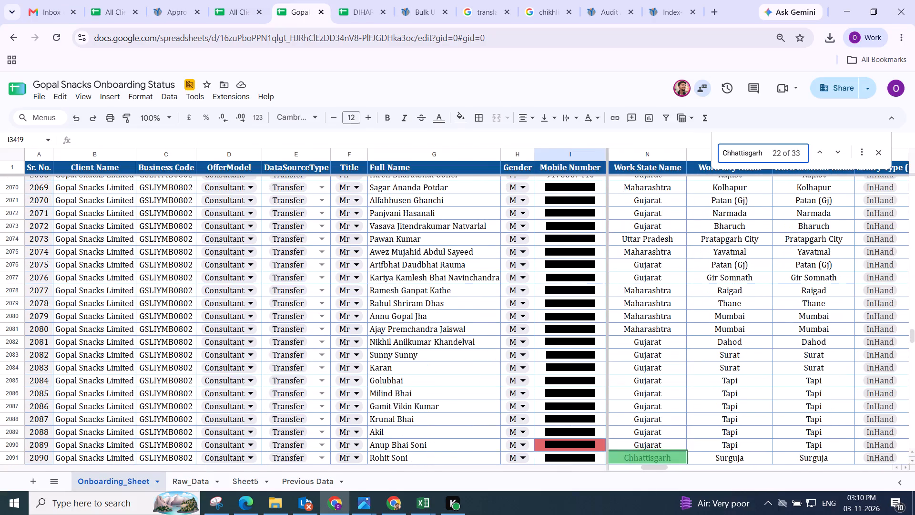
key("Return")
key("Return")
key("Return")
key("Return")
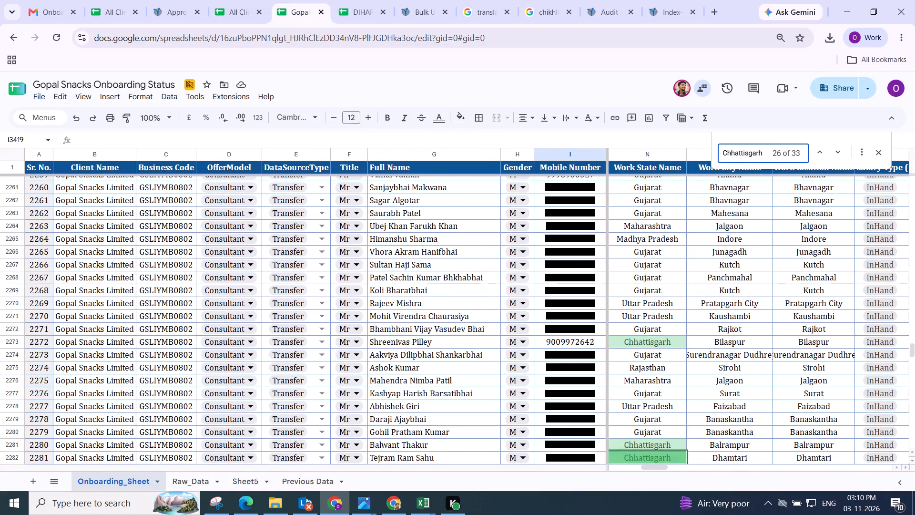
key("Return")
key("Return")
key("Return")
key("Return")
key("Return")
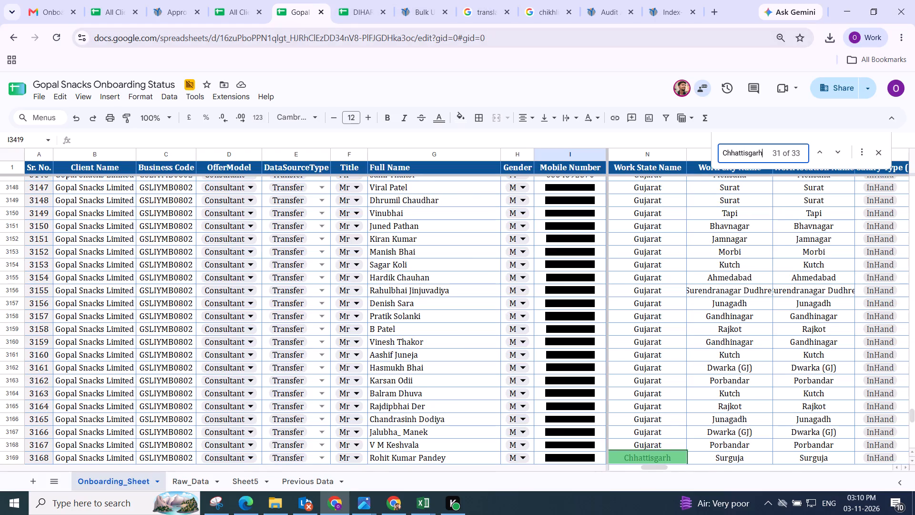
key("Down")
key("Down")
key("Down")
scroll(711, 427, "up", 7)
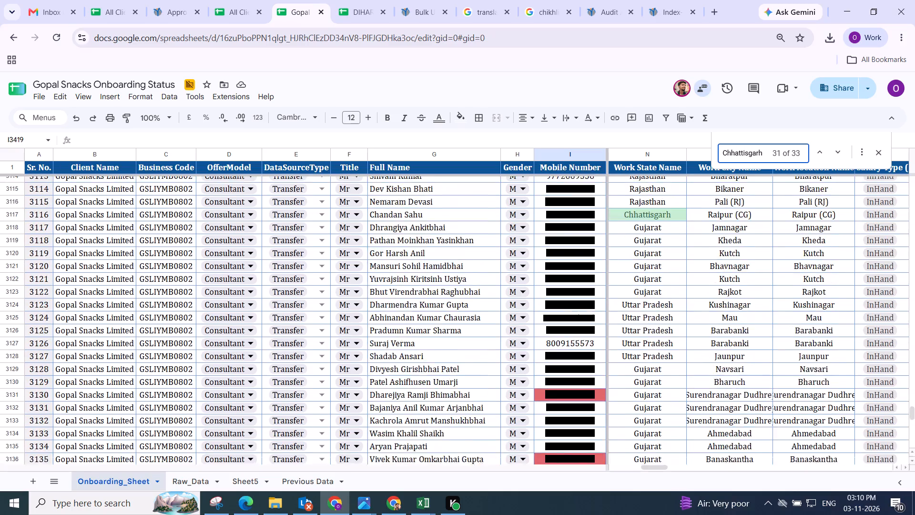
scroll(711, 427, "up", 1)
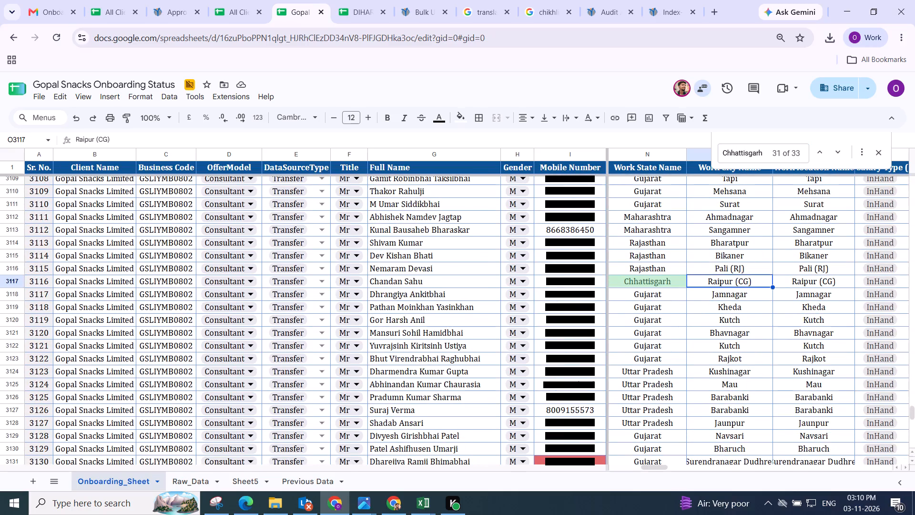
Copy the Raipur (CG) city and location names from O3117:P3117 into M8:N8 of the upload workbook.
key("shift+Right")
key("ctrl+c")
key("alt+Tab")
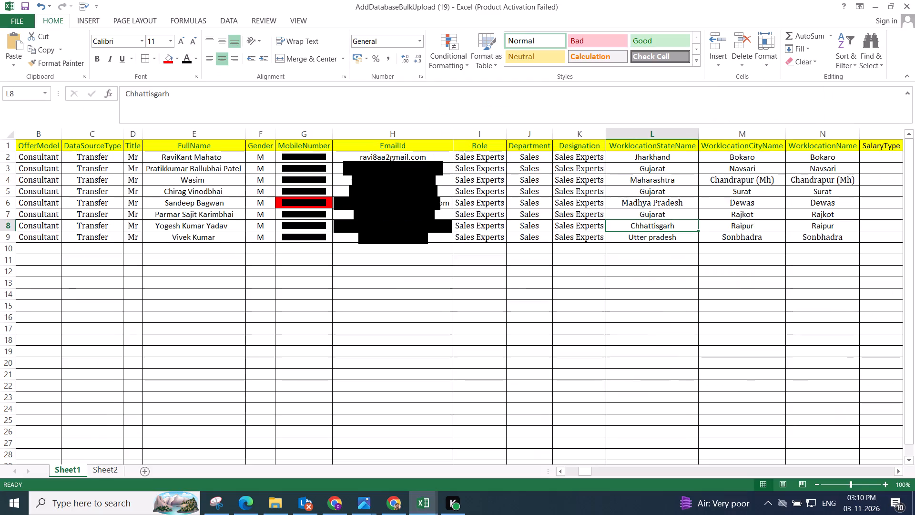
key("Left")
key("Left")
key("Left")
key("Left")
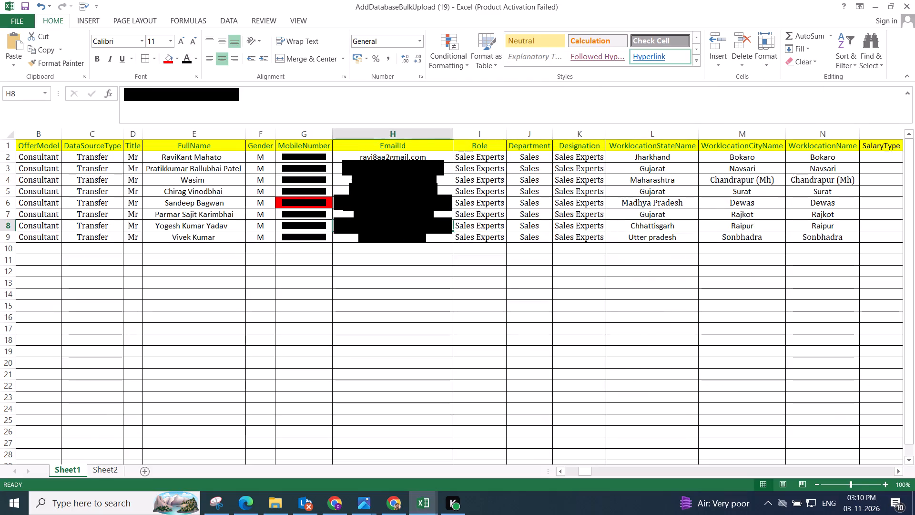
key("Right")
key("Right")
key("Right")
key("Right")
key("Right")
key("Right")
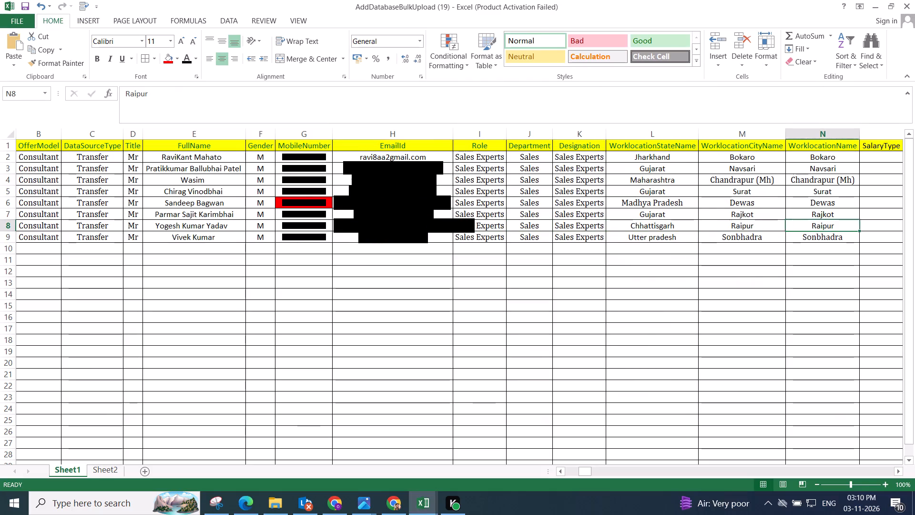
key("Left")
key("ctrl+v")
key("Right")
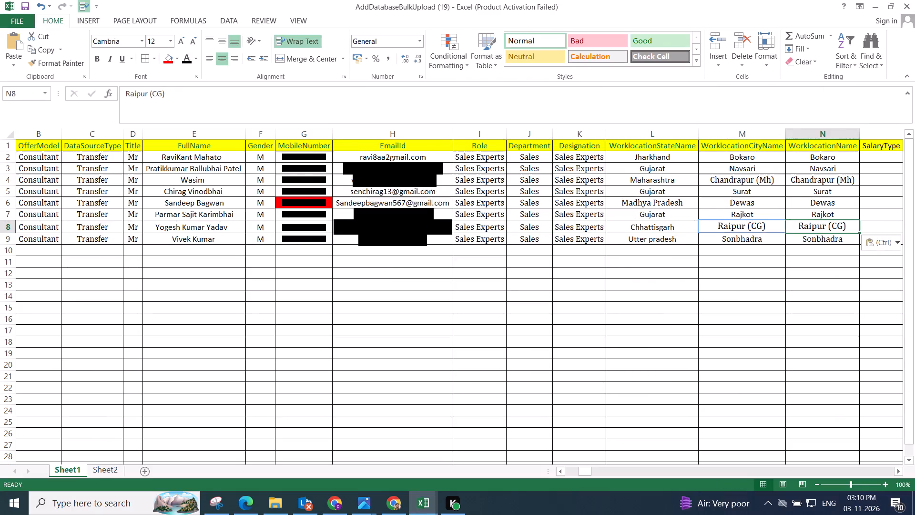
Review row 8 of the upload workbook from the work location columns back to the gender, then return to the onboarding sheet.
key("Left")
key("Left")
key("Right")
key("Right")
key("Right")
key("Left")
key("Left")
key("Left")
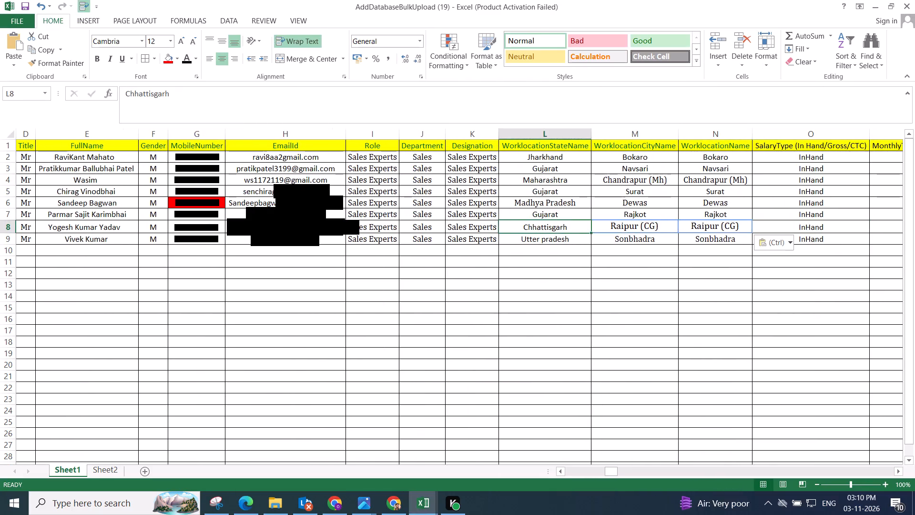
key("Right")
key("Right")
key("Left")
key("Left")
key("Left")
key("Left")
key("Left")
key("Left")
key("Left")
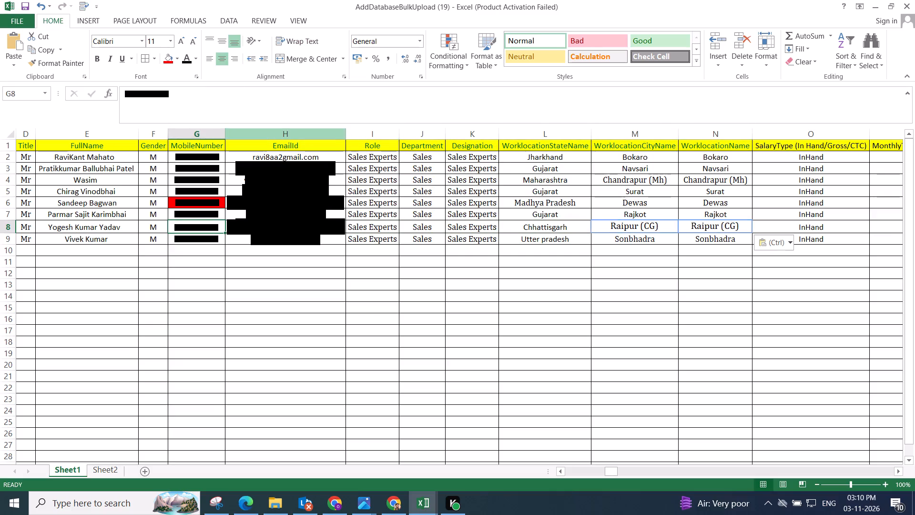
key("Left")
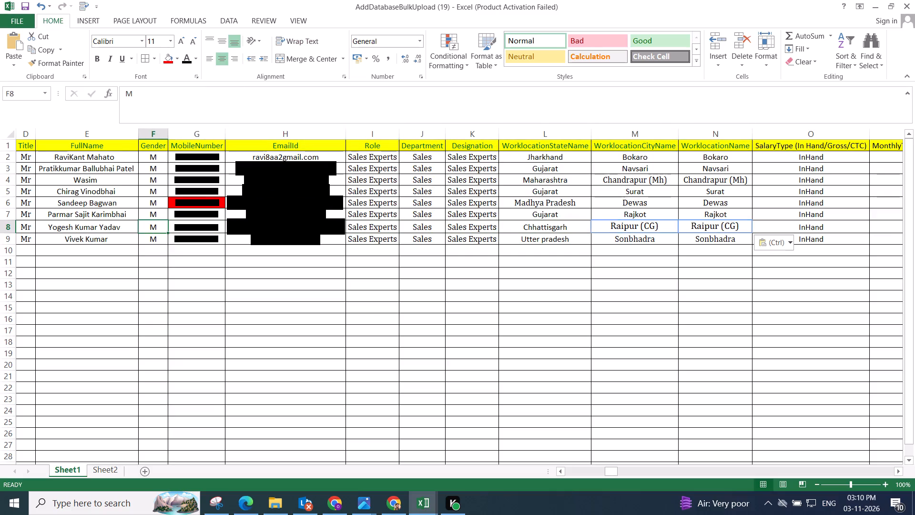
key("alt+Tab")
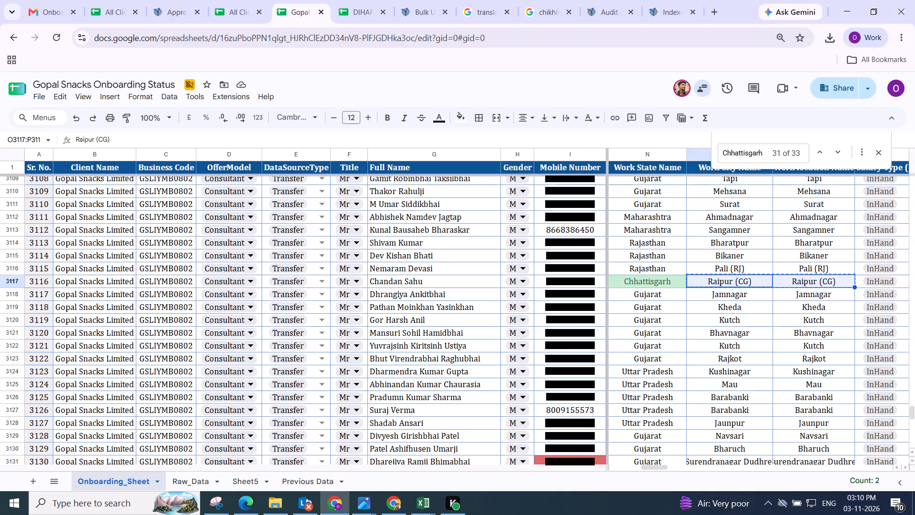
Check the upload workbook against the error list on the Bulk Upload page and delete the non-rejected Navsari entry in row 3.
key("alt+Tab")
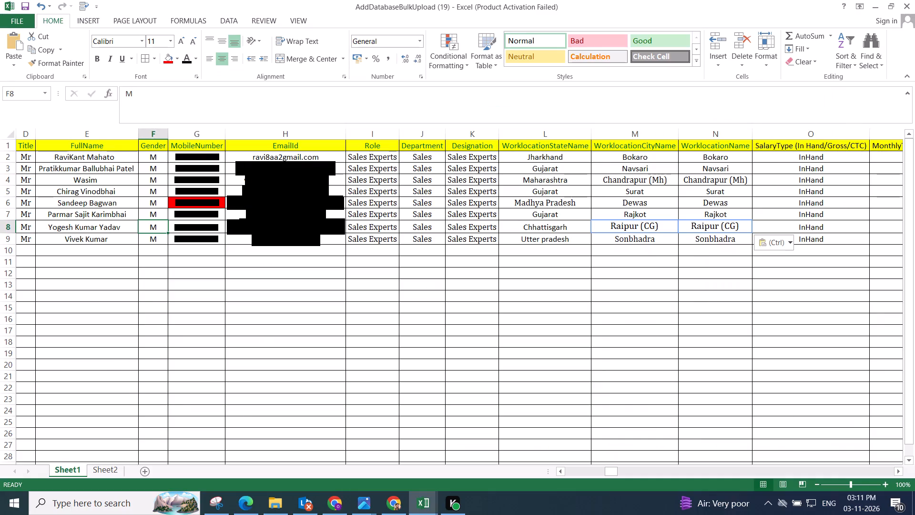
key("alt+Tab")
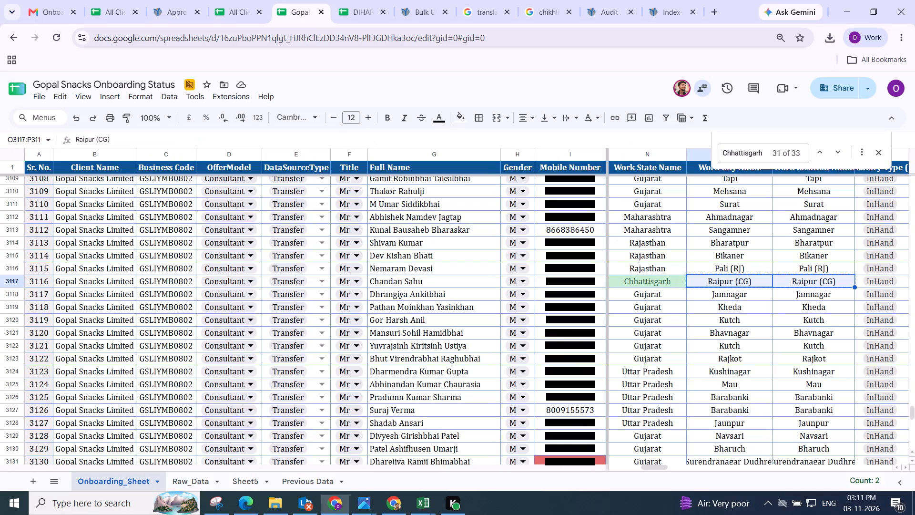
left_click(412, 10)
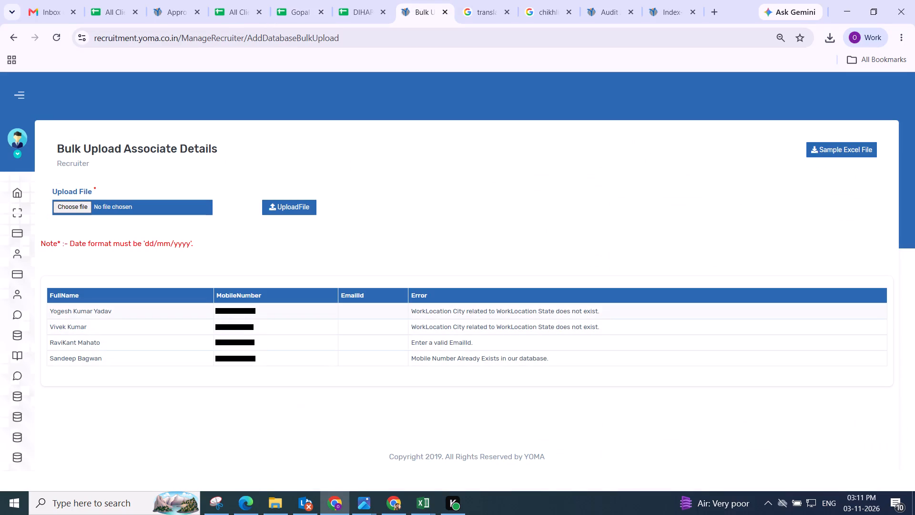
key("alt+Tab")
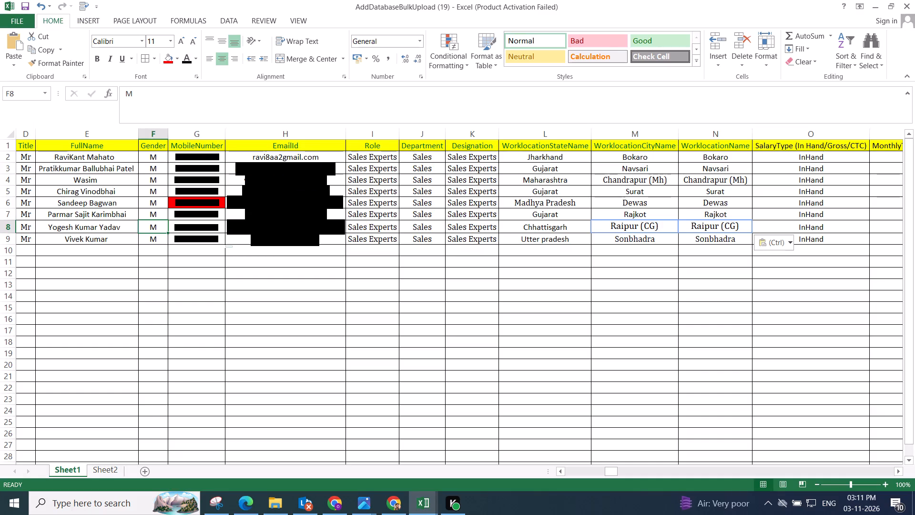
key("alt+Tab")
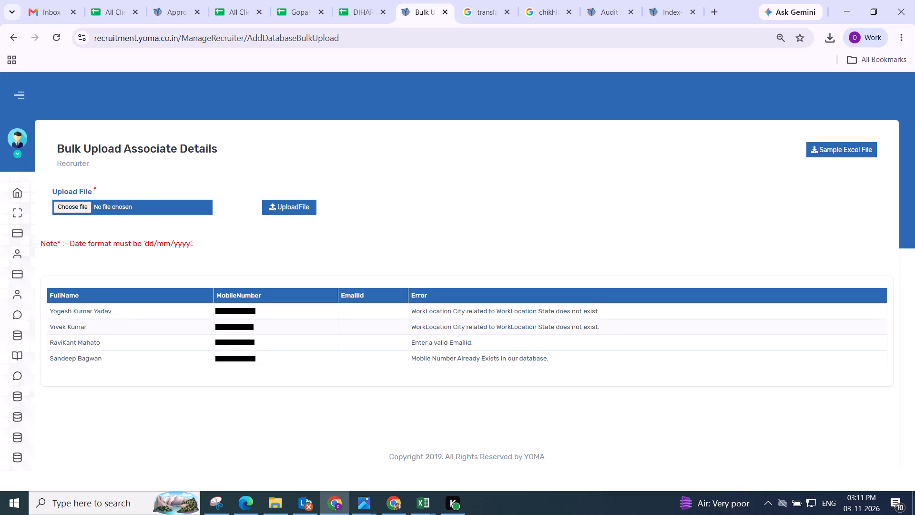
key("alt+Tab")
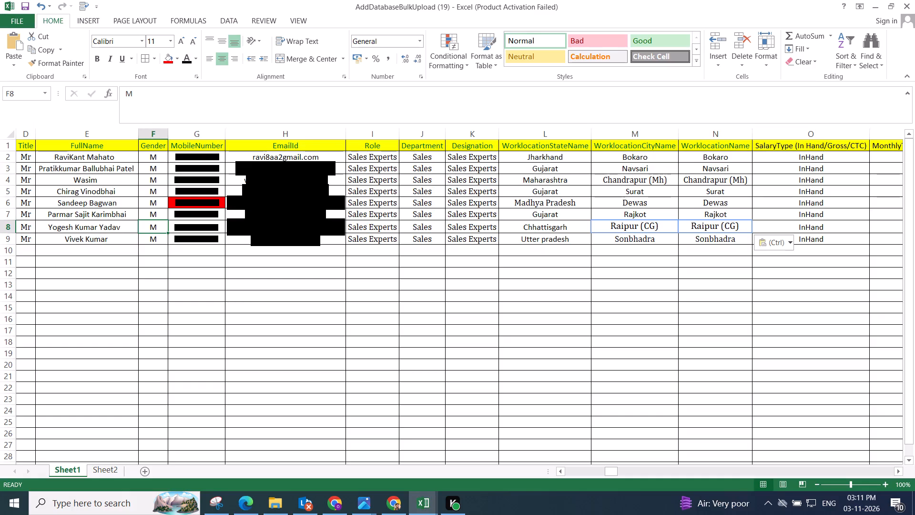
left_click(48, 168)
key("Left")
key("Left")
key("Left")
key("Left")
key("Left")
key("Left")
key("Left")
key("Left")
key("Left")
key("Left")
key("Left")
key("Left")
key("Left")
key("Left")
key("Left")
key("Left")
key("Left")
key("Left")
key("Left")
key("Left")
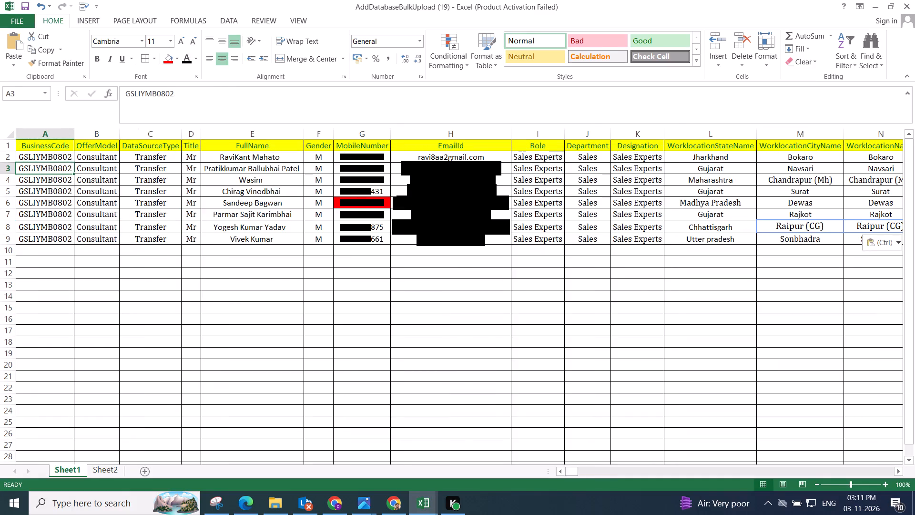
left_click(10, 165)
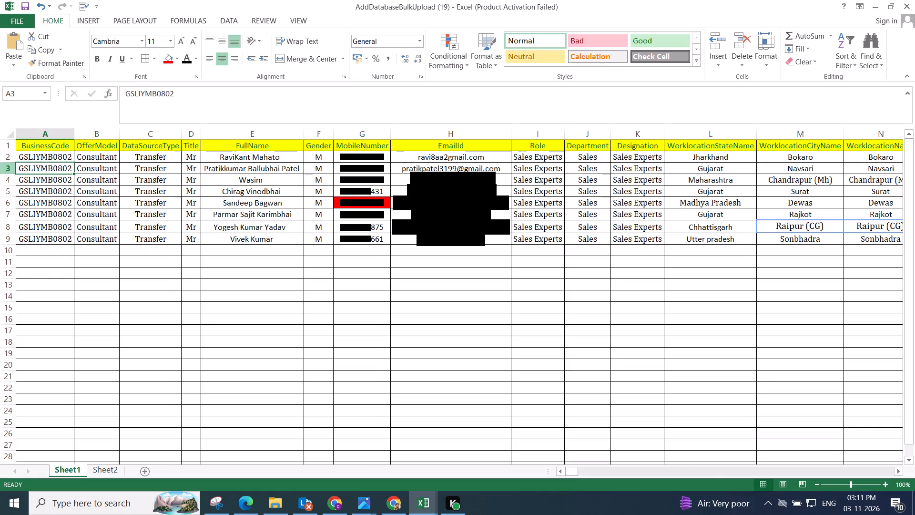
left_click(0, 167)
key("ctrl+minus")
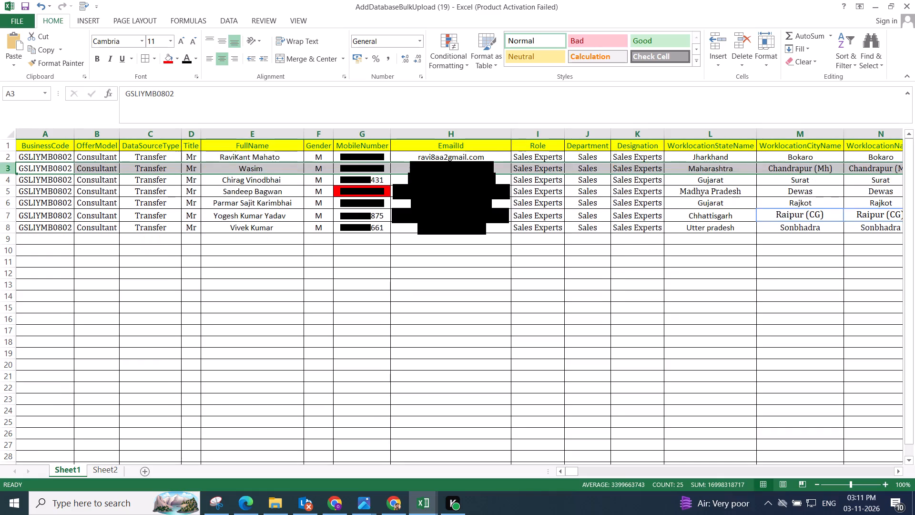
Delete the workbook rows for Chandrapur (Mh), Surat and Rajkot, which are not on the Bulk Upload error list.
key("alt+Tab")
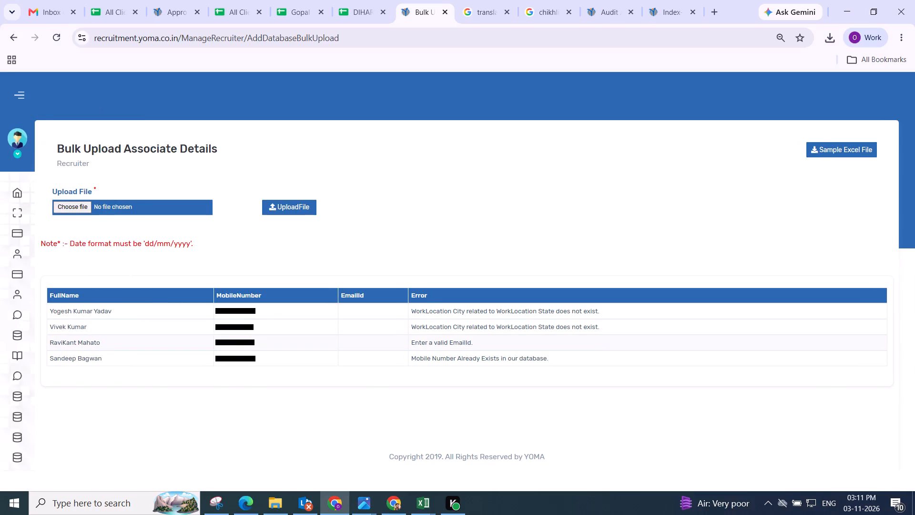
key("alt+Tab")
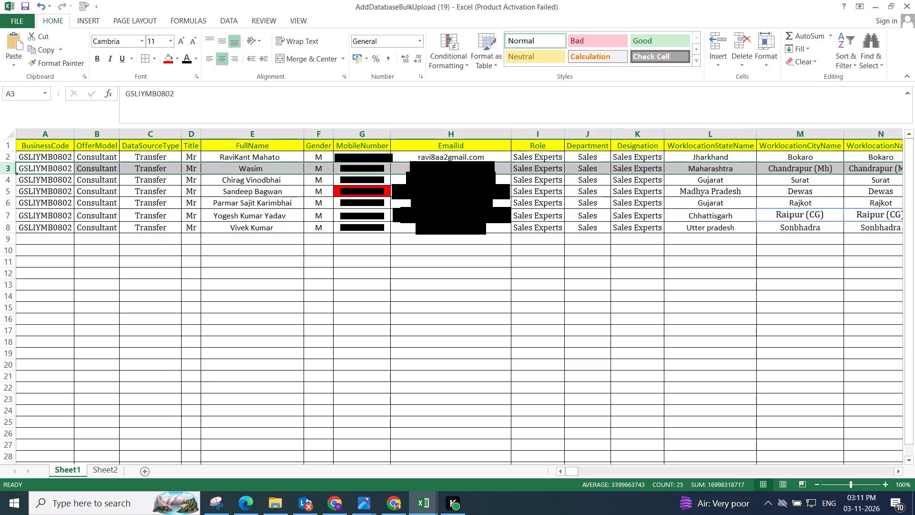
left_click(2, 167)
key("ctrl+minus")
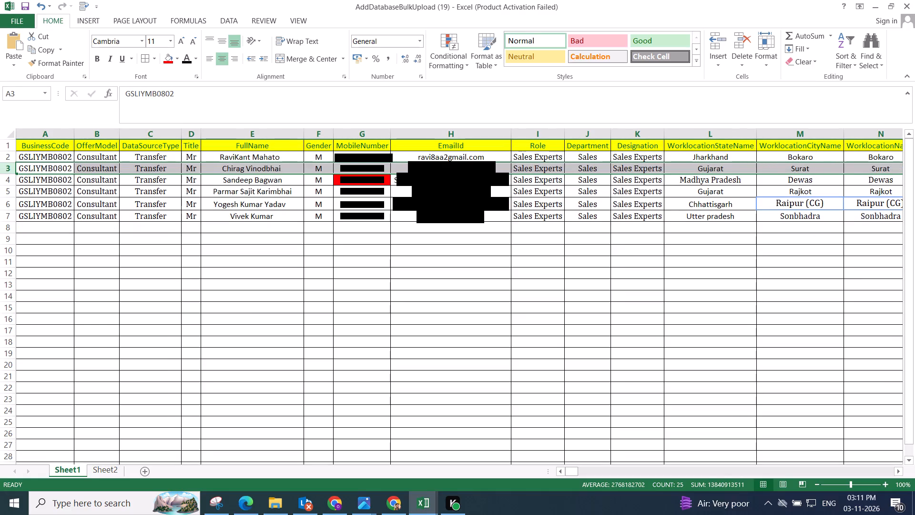
left_click(0, 167)
key("ctrl+minus")
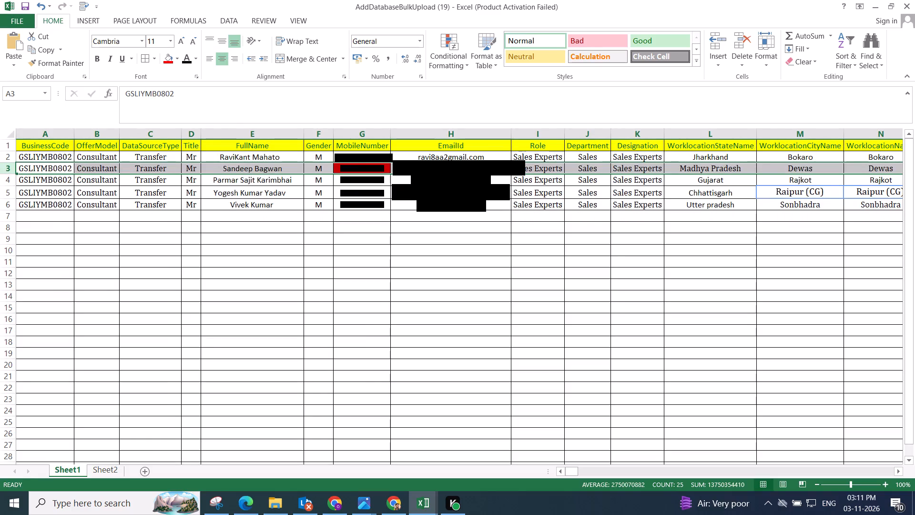
left_click(0, 183)
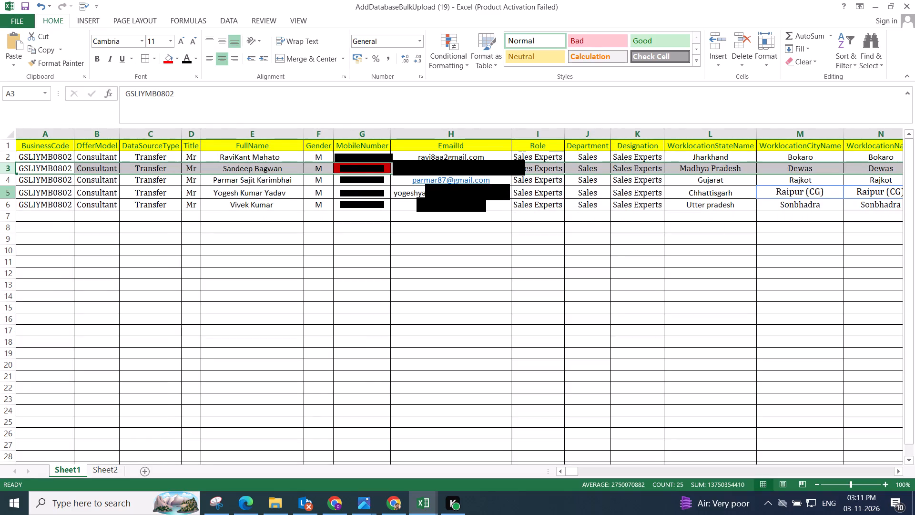
left_click(0, 182)
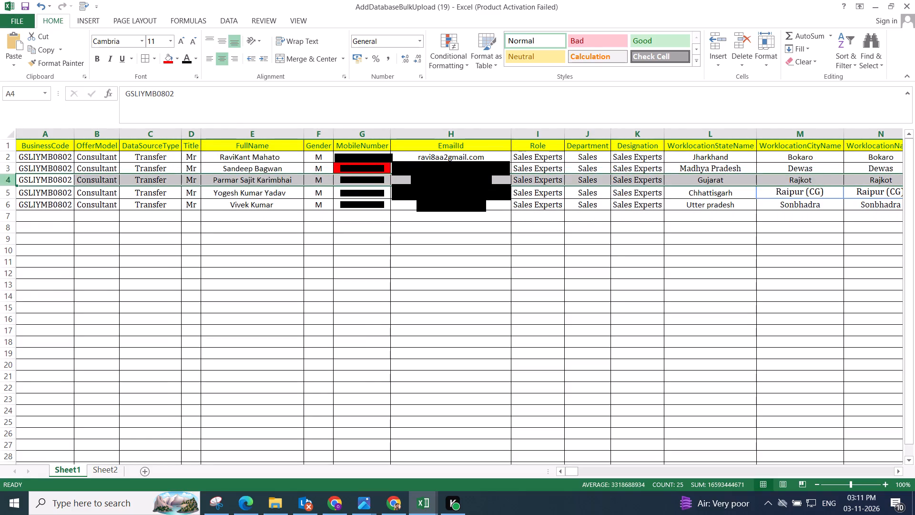
key("ctrl+minus")
left_click(332, 238)
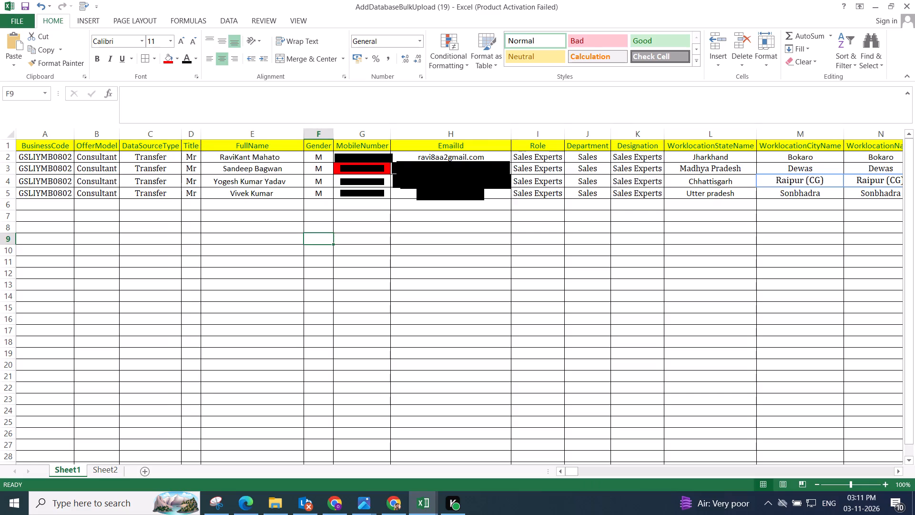
Recheck the row 5 associate against the error list and copy the work location city Sonbhadra from M5 of the upload workbook.
left_click(325, 194)
key("alt+Tab")
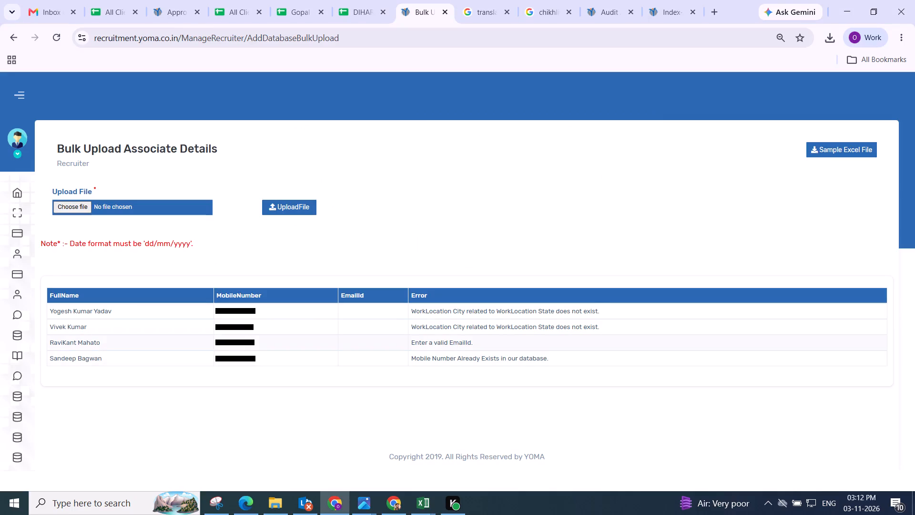
key("alt+Tab")
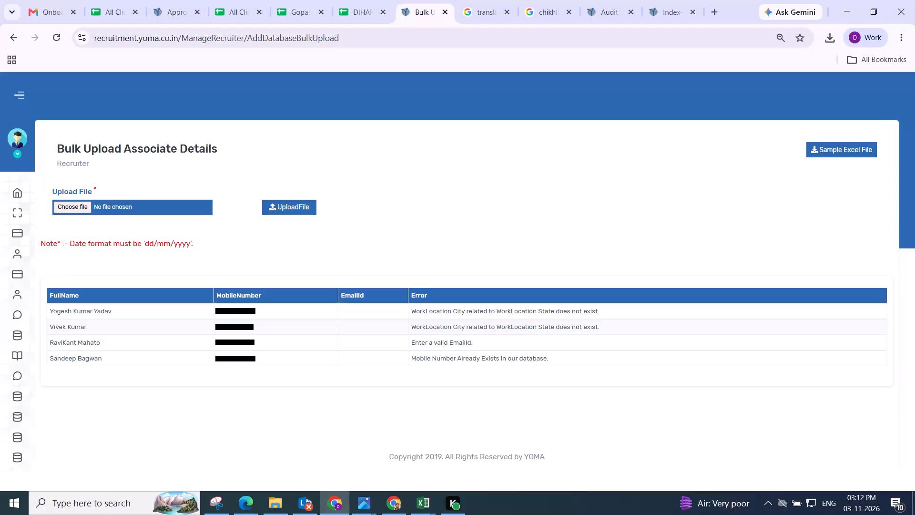
key("Right")
key("Right")
key("Right")
key("Right")
key("Right")
key("Right")
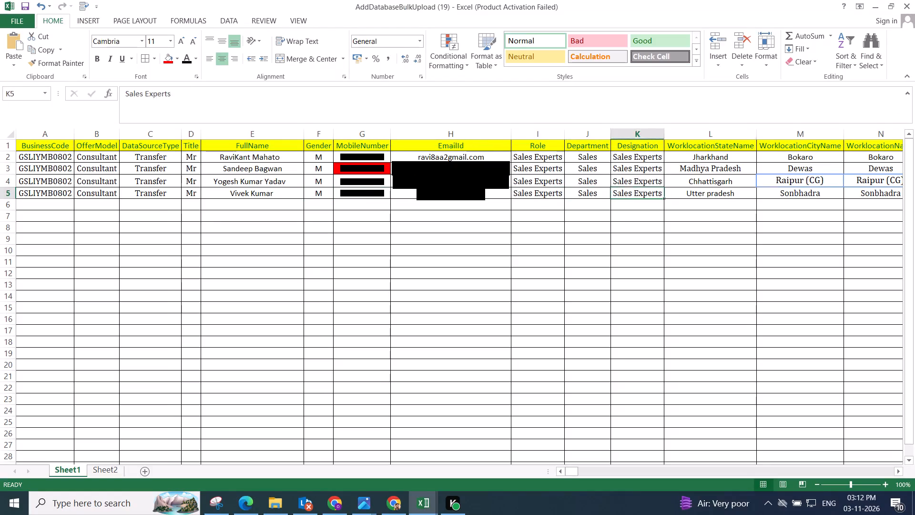
key("Right")
key("Right")
key("Right")
key("Right")
key("Left")
key("Left")
key("Left")
key("Right")
key("Left")
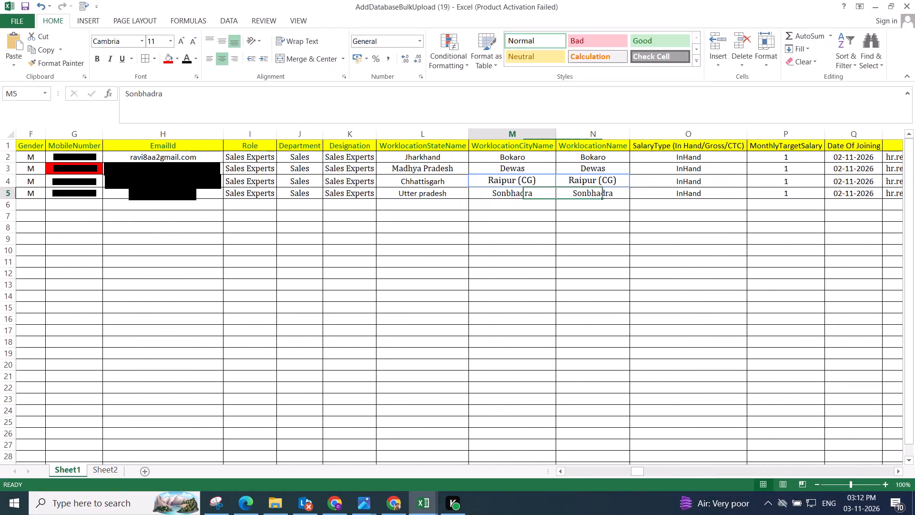
key("ctrl+c")
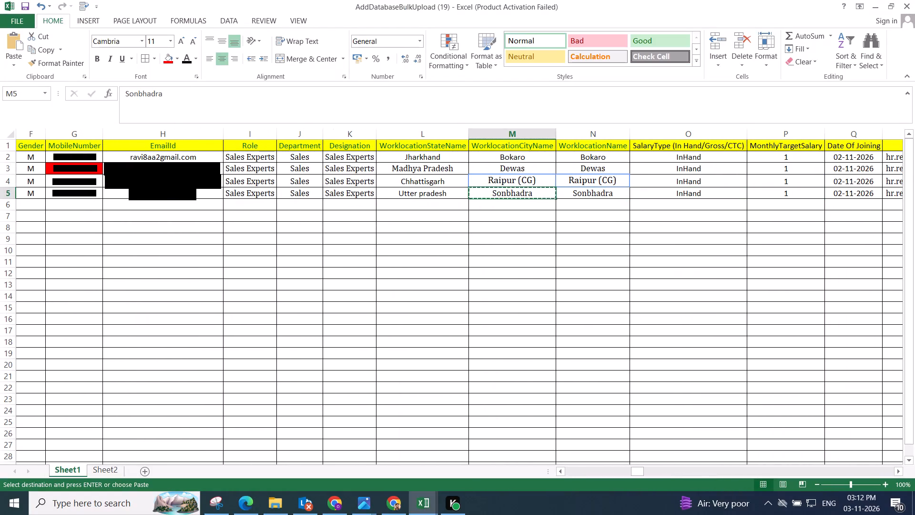
Search the Gopal Snacks Onboarding Status sheet for Sonbhadra and locate the work location columns of an existing entry.
key("alt+Tab")
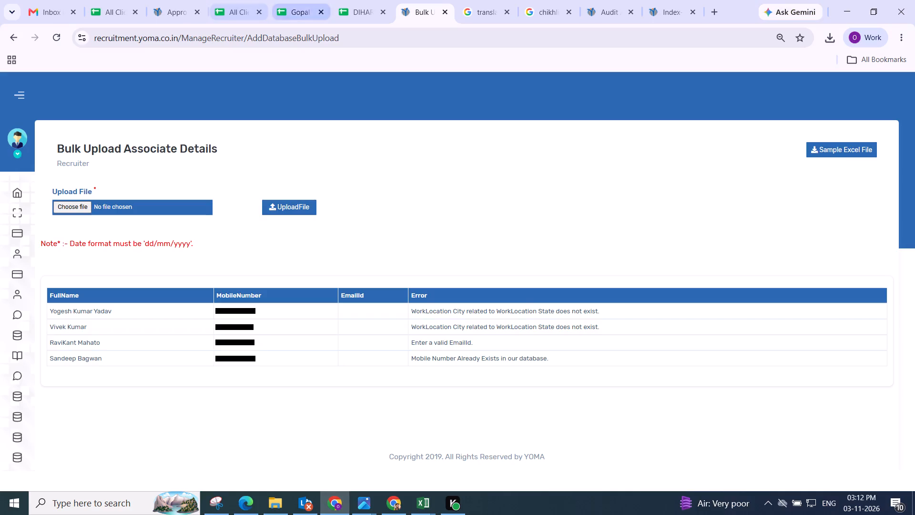
left_click(285, 11)
key("ctrl+f")
key("ctrl+v")
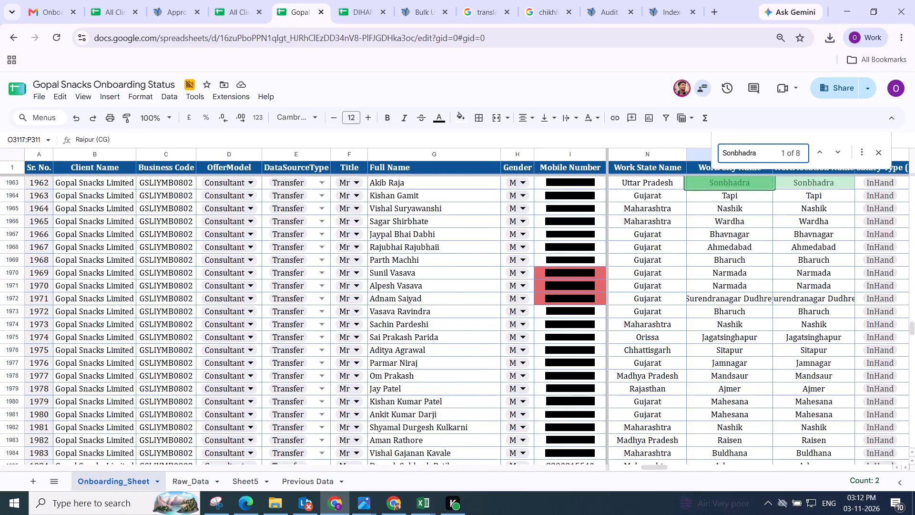
key("Return")
key("Return")
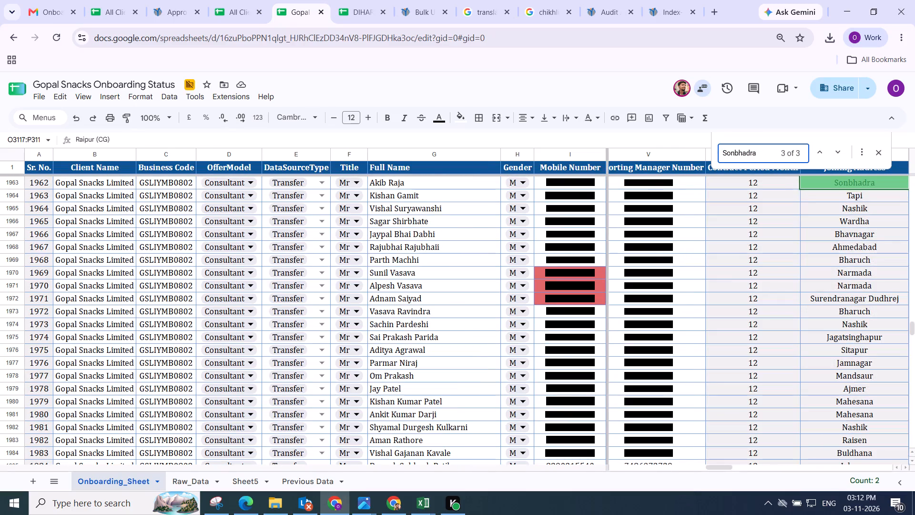
scroll(649, 192, "up", 1)
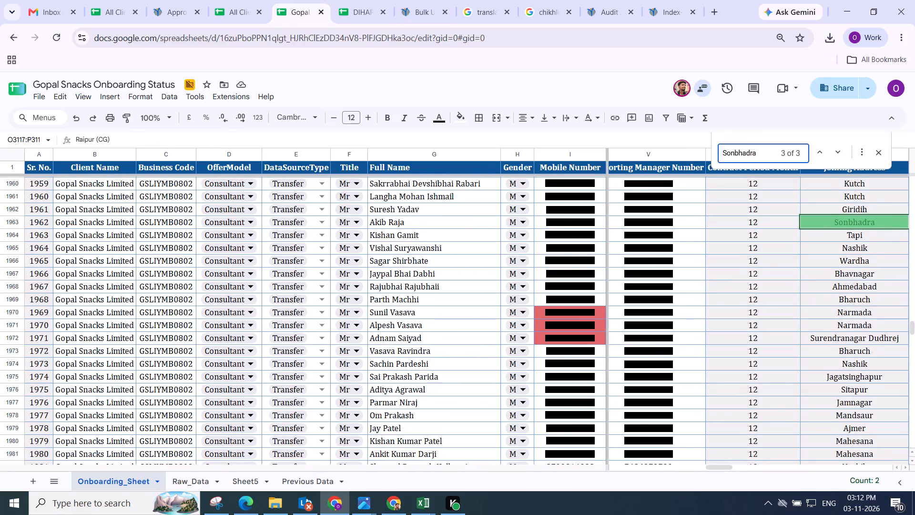
scroll(644, 218, "right", 10)
scroll(644, 218, "left", 1)
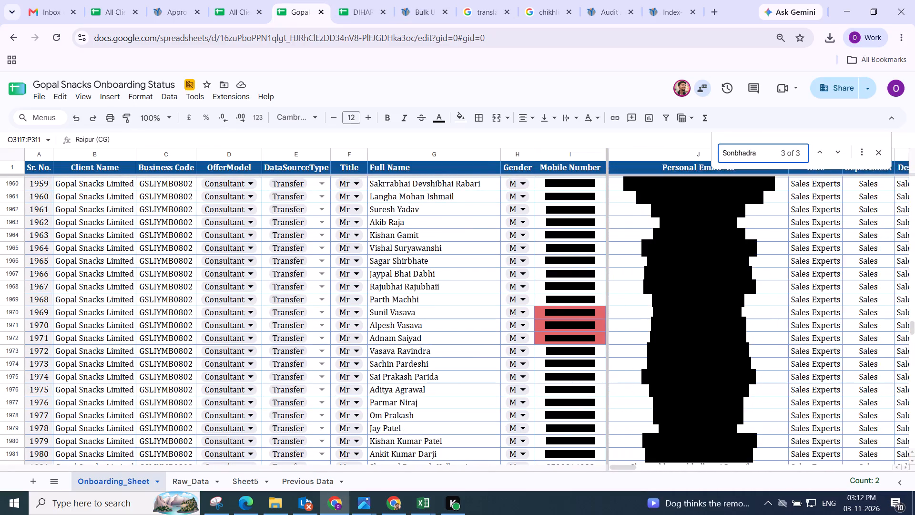
scroll(644, 218, "left", 3)
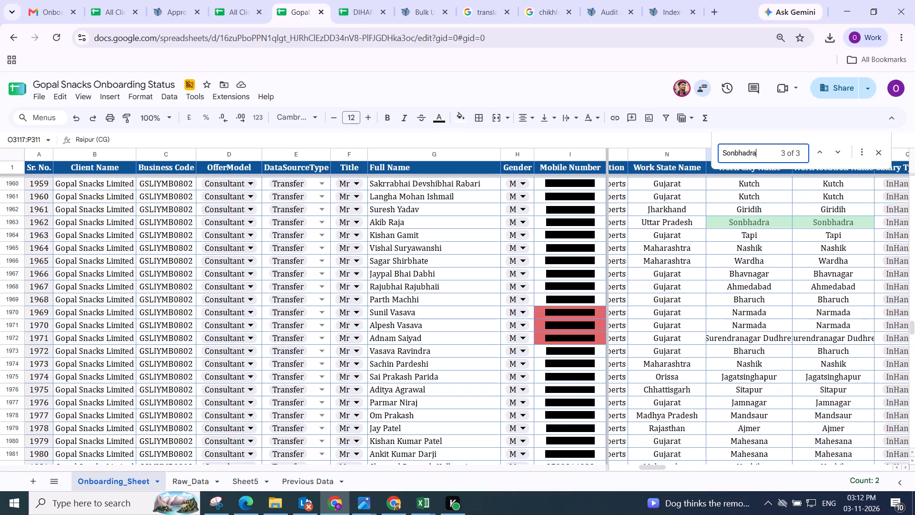
Copy Uttar Pradesh and both Sonbhadra location names from N1963:P1963 of the onboarding sheet into L5:N5 of the upload workbook.
left_click(646, 218)
key("shift+Right")
key("shift+Right")
key("ctrl+c")
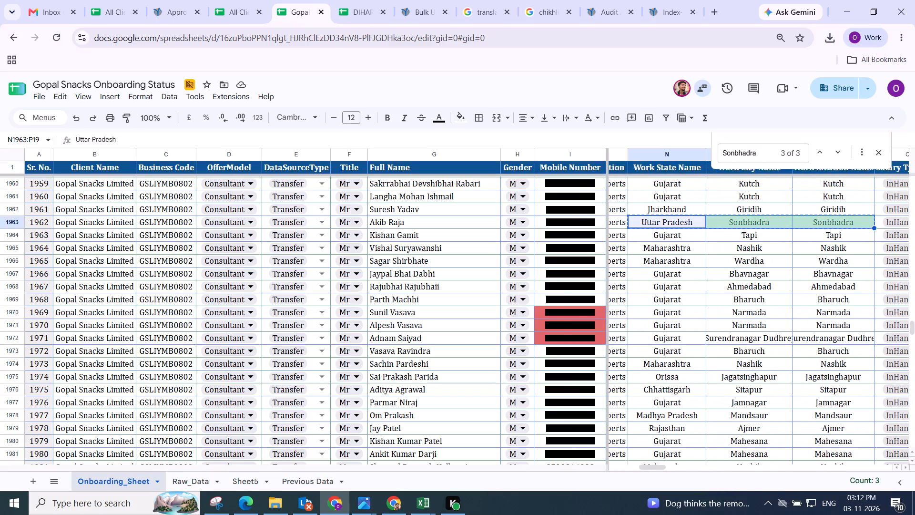
key("alt+Tab")
key("Left")
key("Right")
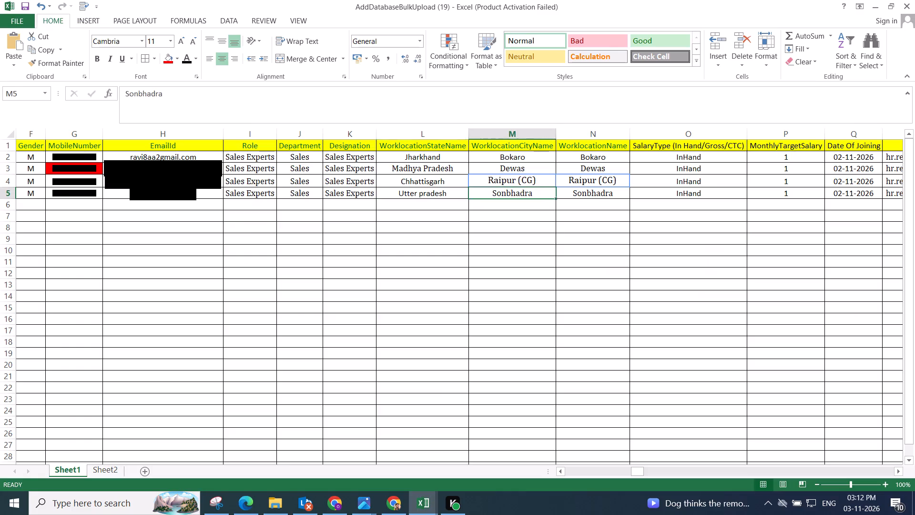
key("Left")
key("ctrl+v")
key("Down")
key("Down")
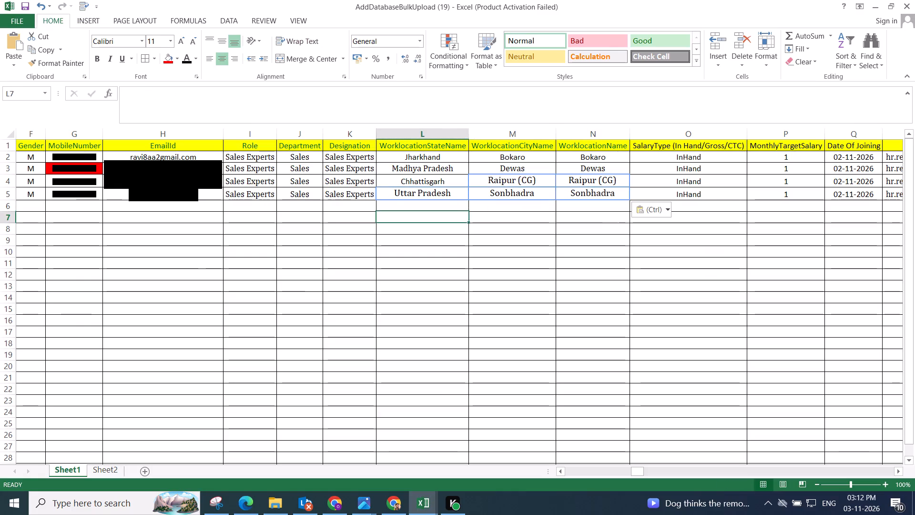
Save the upload workbook.
key("ctrl+s")
key("ctrl+s")
key("ctrl+s")
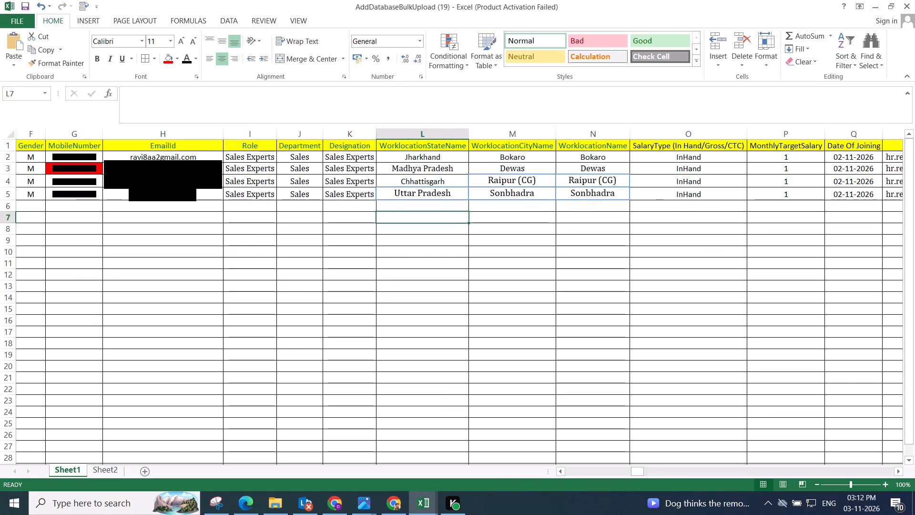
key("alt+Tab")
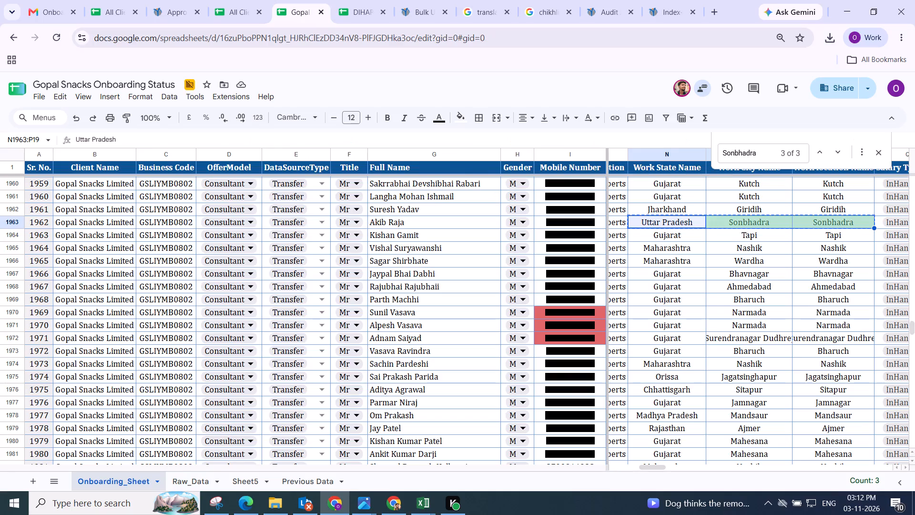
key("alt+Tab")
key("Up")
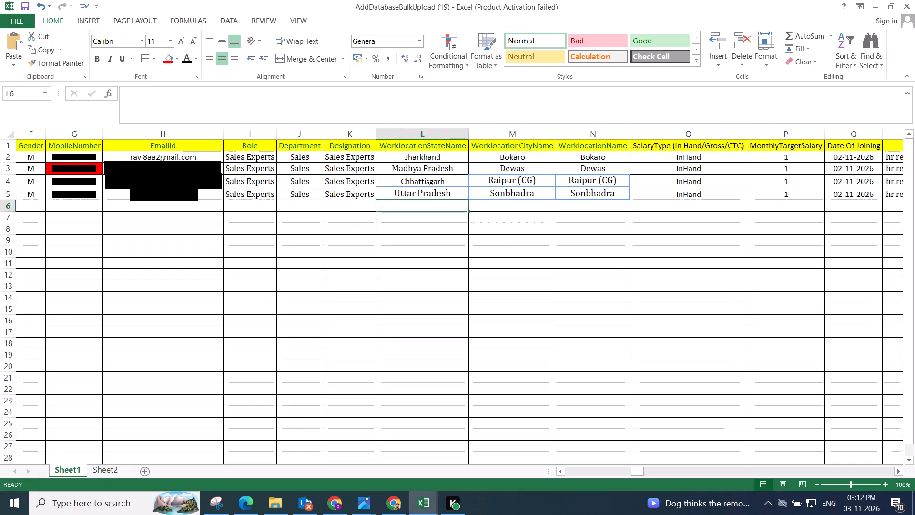
Recheck the rejected associates on the Bulk Upload page against the rows of the upload workbook.
key("Up")
key("Up")
key("Up")
key("Right")
key("Right")
key("Left")
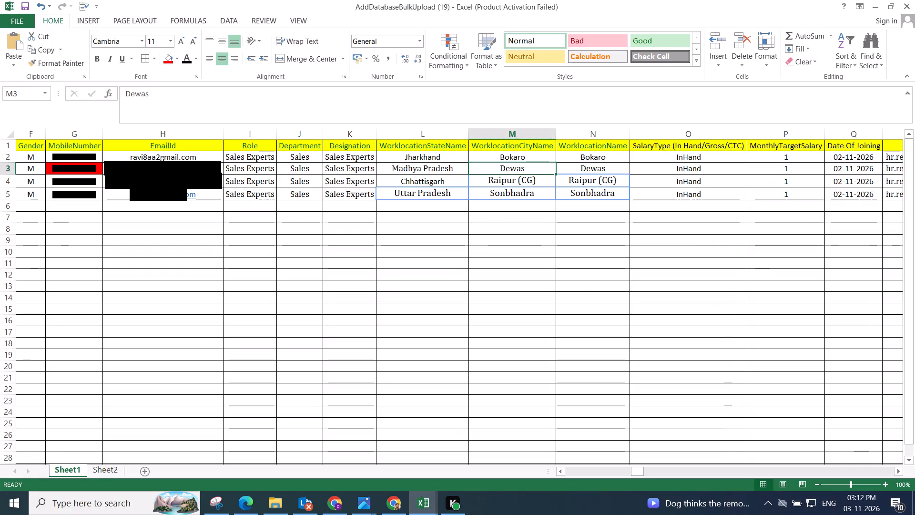
key("alt+Tab")
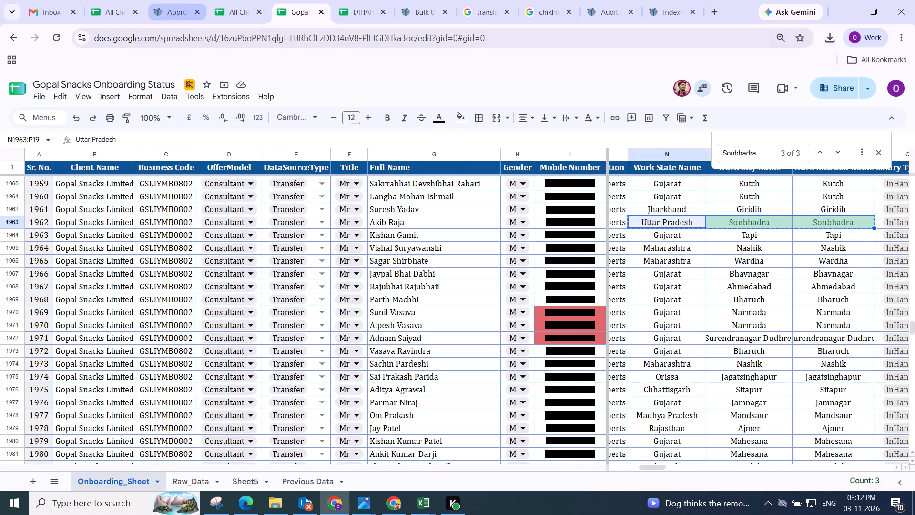
left_click(413, 17)
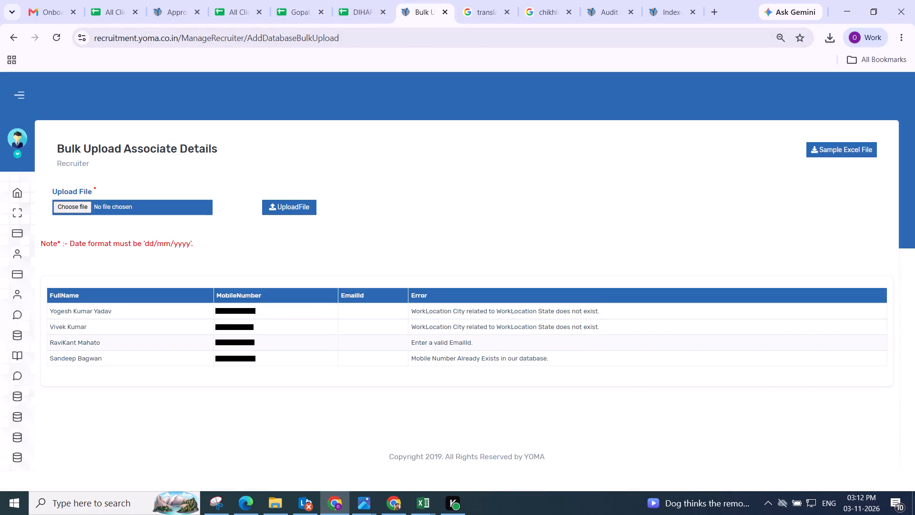
key("alt+Tab")
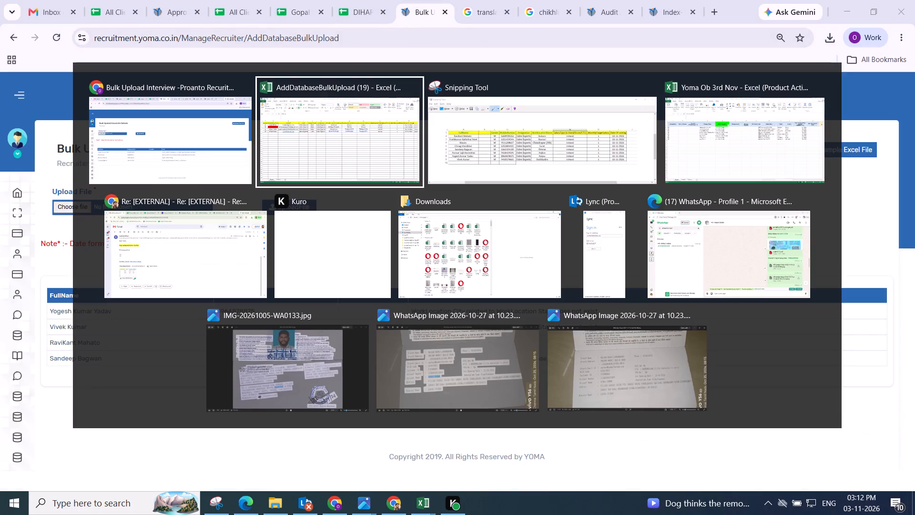
key("alt+Tab")
key("alt+Tab")
key("alt+Tab")
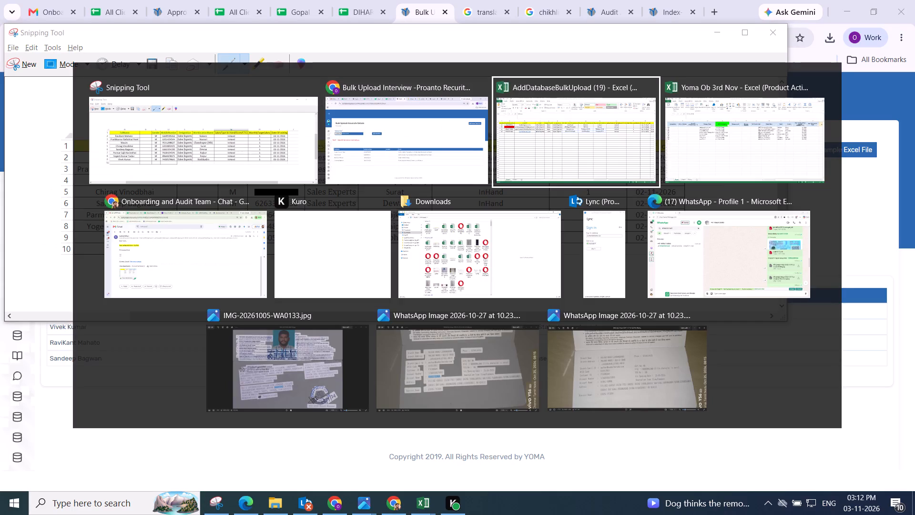
left_click(564, 143, "alt")
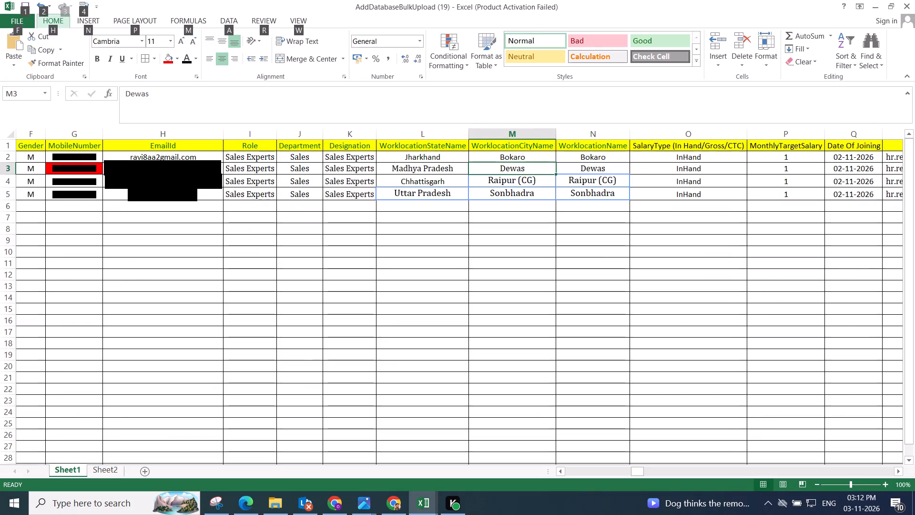
Insert the missing @ before the domain in the row 2 EmailId (H2) and save the upload workbook.
left_click(148, 153)
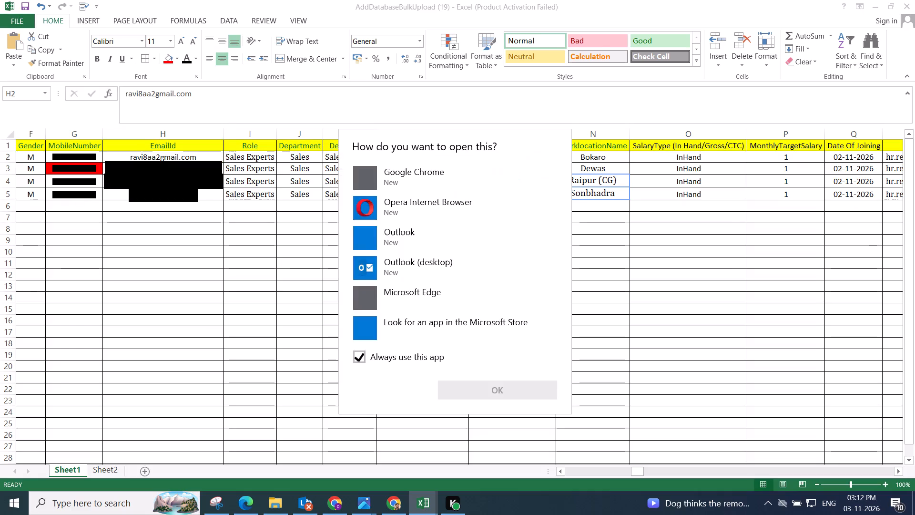
left_click(197, 95)
key("Left")
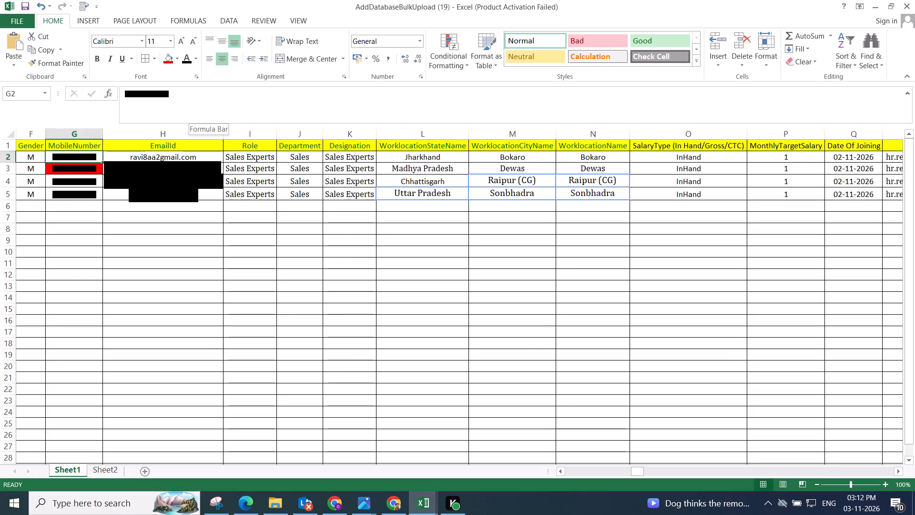
left_click(204, 168)
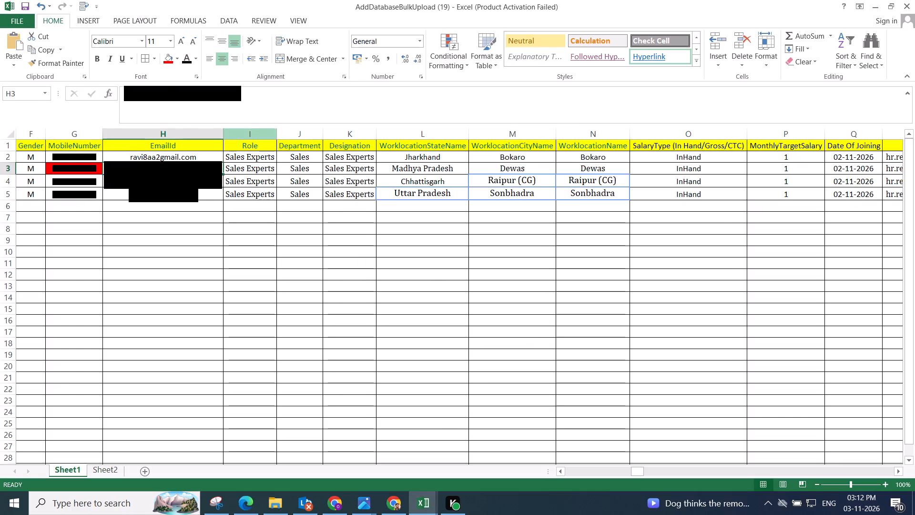
left_click(209, 156)
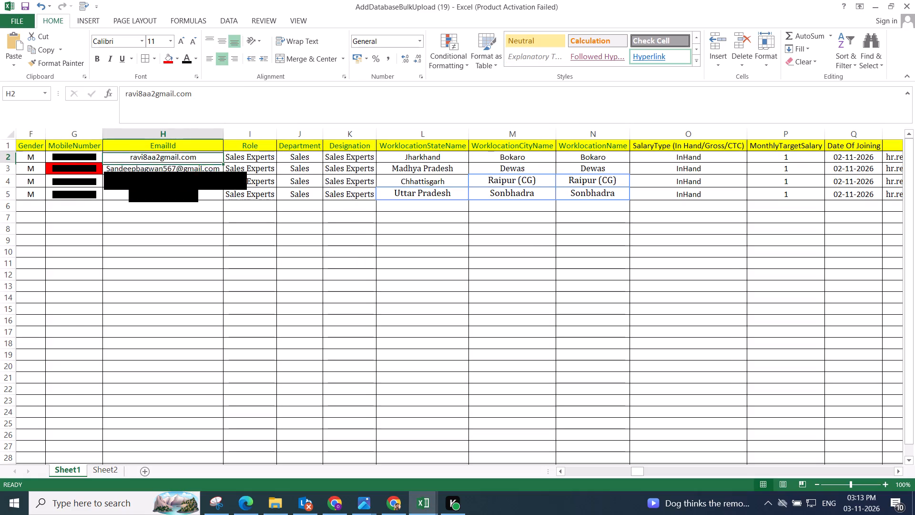
left_click(207, 98)
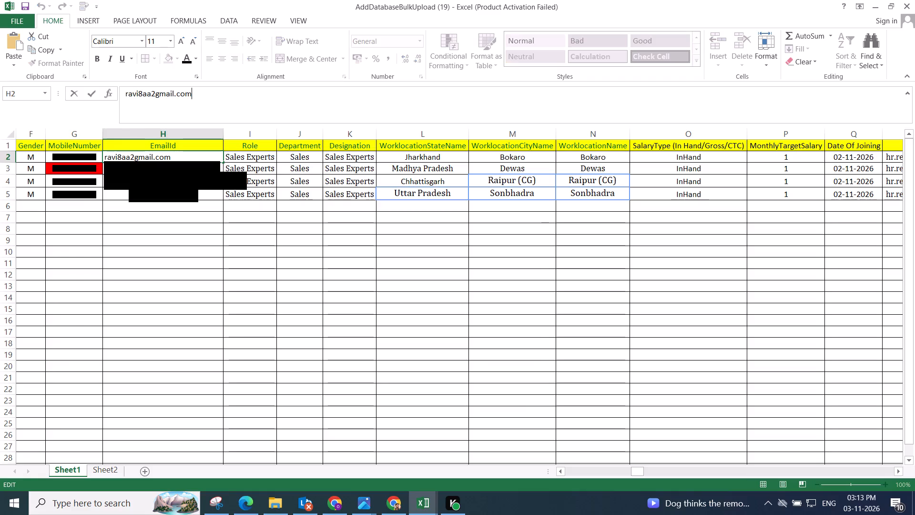
key("Left")
key("Left")
key("Left")
key("Left")
key("Left")
key("Left")
key("Left")
key("Left")
key("Left")
key("shift+at")
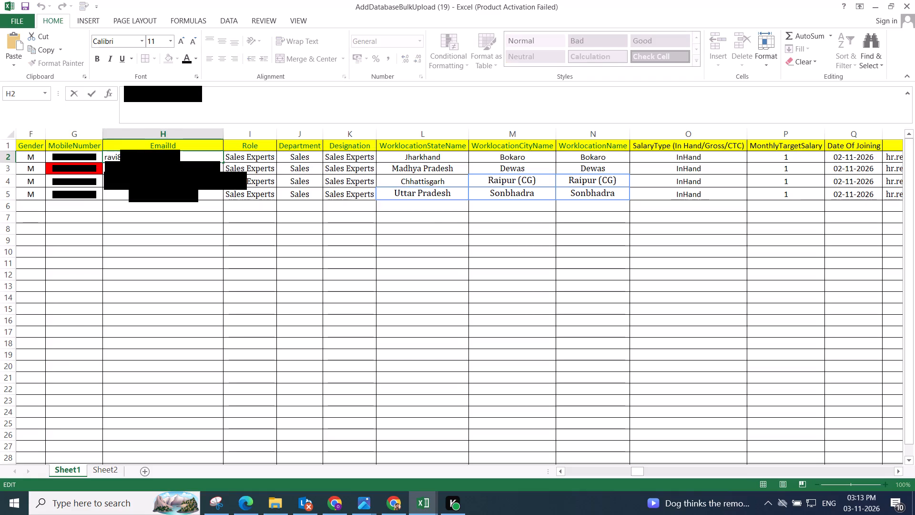
key("Down")
key("Down")
key("Down")
key("Down")
left_click(239, 228)
key("ctrl+s")
key("ctrl+s")
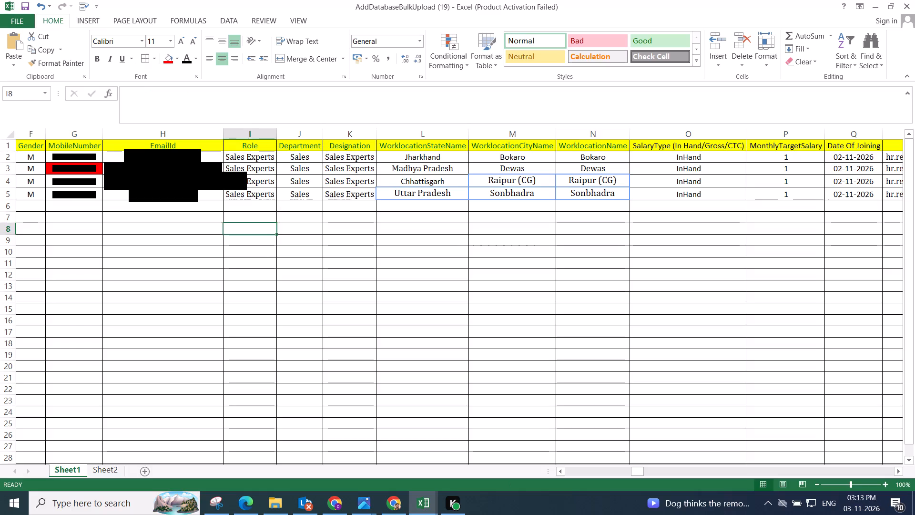
Close the Snipping Tool capture of the associate list.
key("Up")
key("Up")
key("Up")
key("Up")
key("Up")
key("alt+Tab")
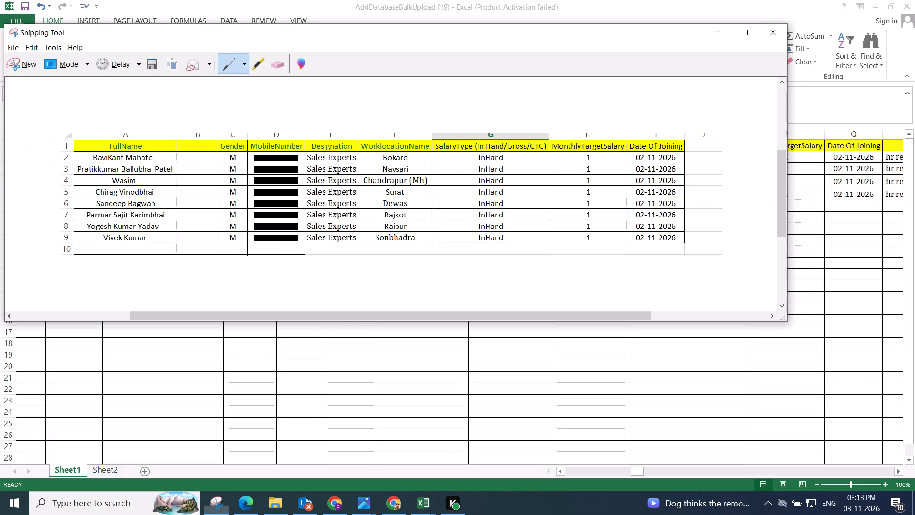
key("alt+Tab")
key("alt+Tab")
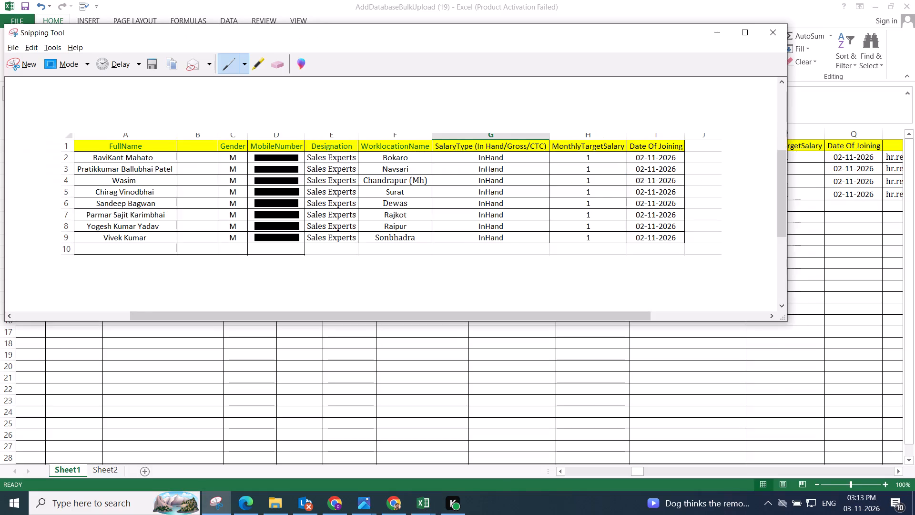
left_click(772, 33)
Recheck the error list on the Bulk Upload page and save the AddDatabaseBulkUpload (19) workbook again.
key("alt+Tab")
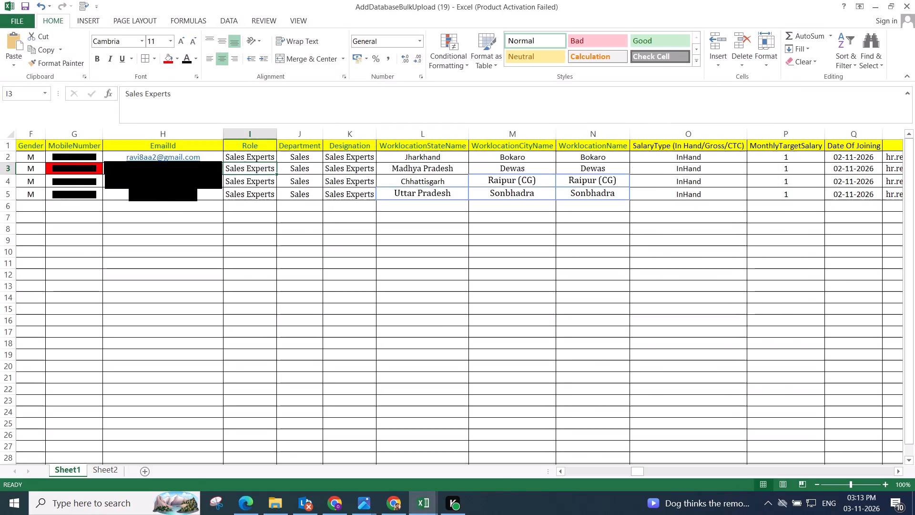
key("alt+Tab")
key("alt+Tab")
key("alt+Tab")
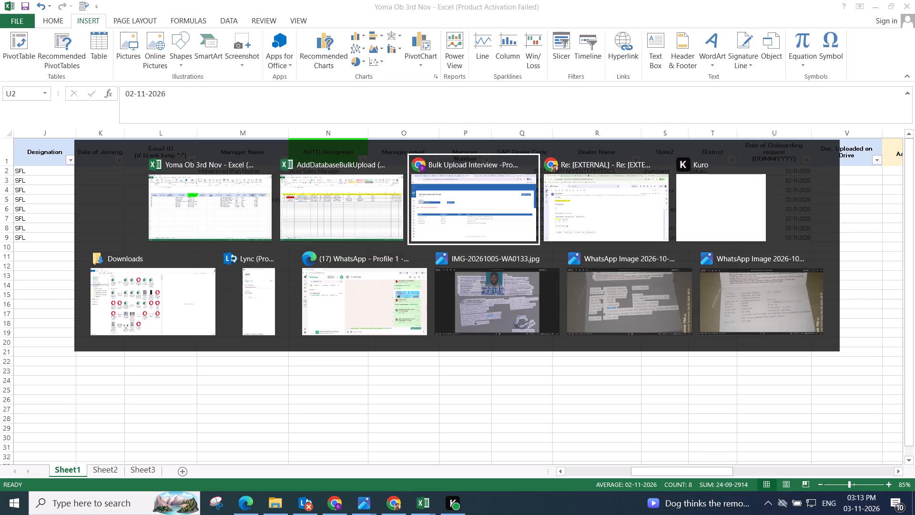
left_click(455, 192, "alt")
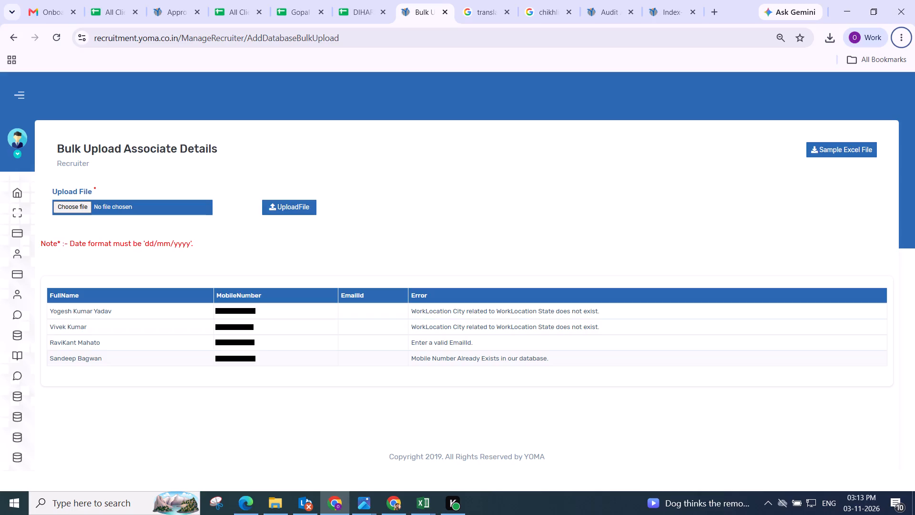
key("alt+Tab")
key("alt+Tab")
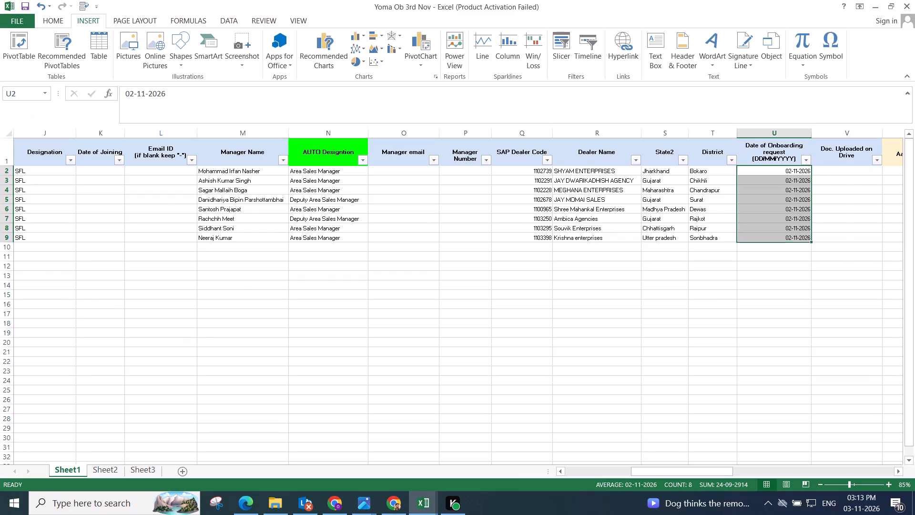
key("alt+Tab")
key("ctrl+s")
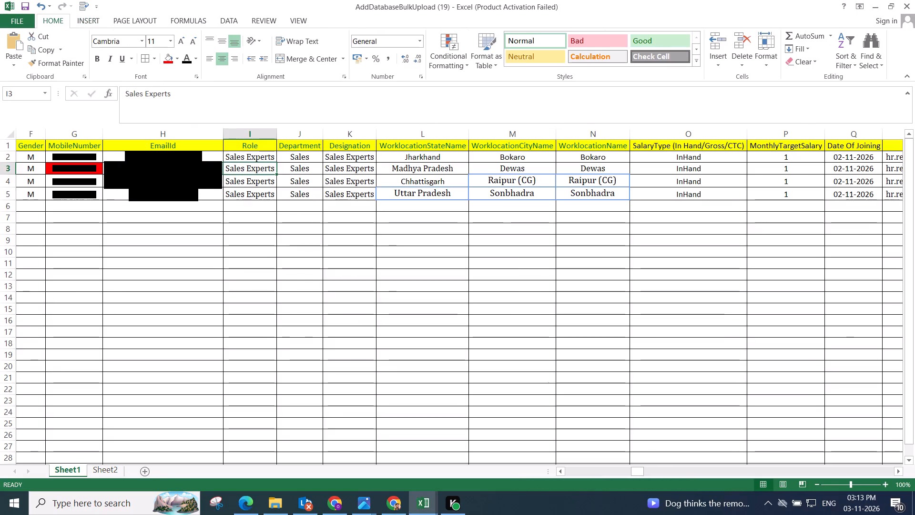
key("ctrl+s")
key("ctrl+s")
key("ctrl+s")
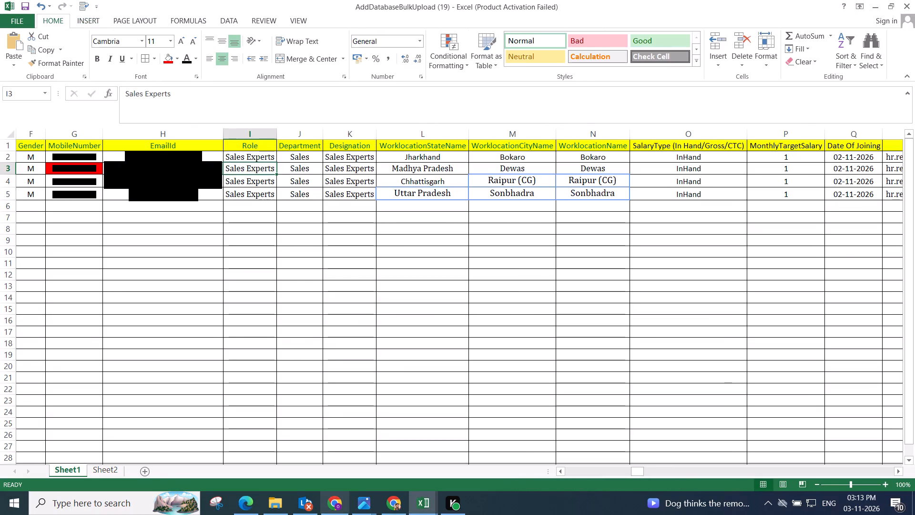
Upload the corrected AddDatabaseBulkUpload (19) file from Downloads on the Bulk Upload Associate Details page.
left_click(339, 503)
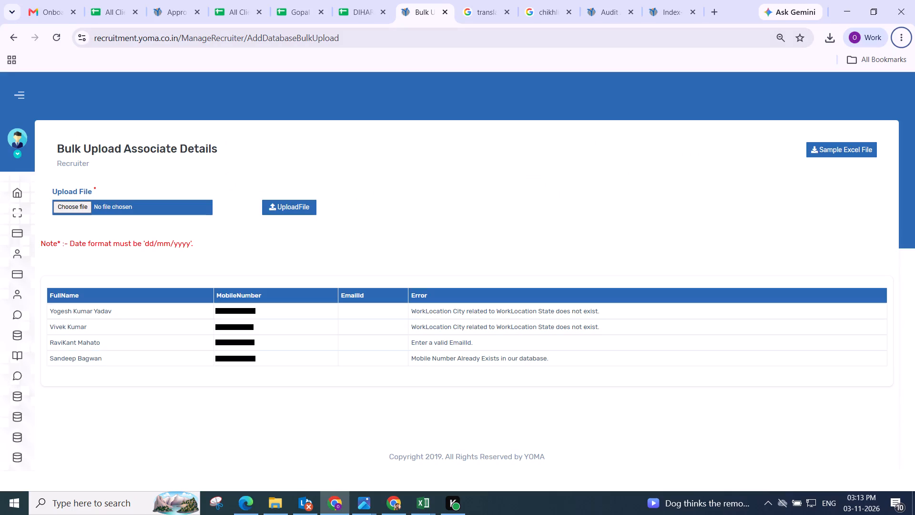
left_click(71, 209)
scroll(163, 237, "up", 1)
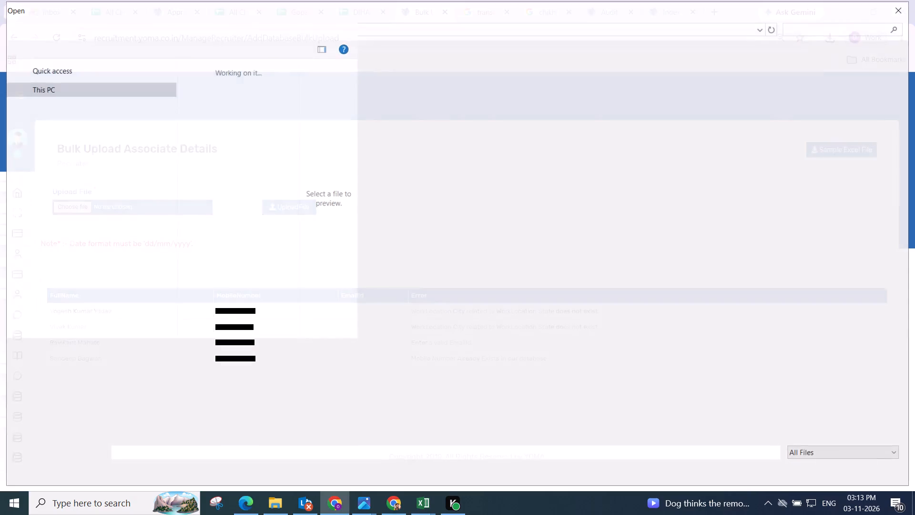
scroll(163, 237, "up", 2)
left_click(212, 107)
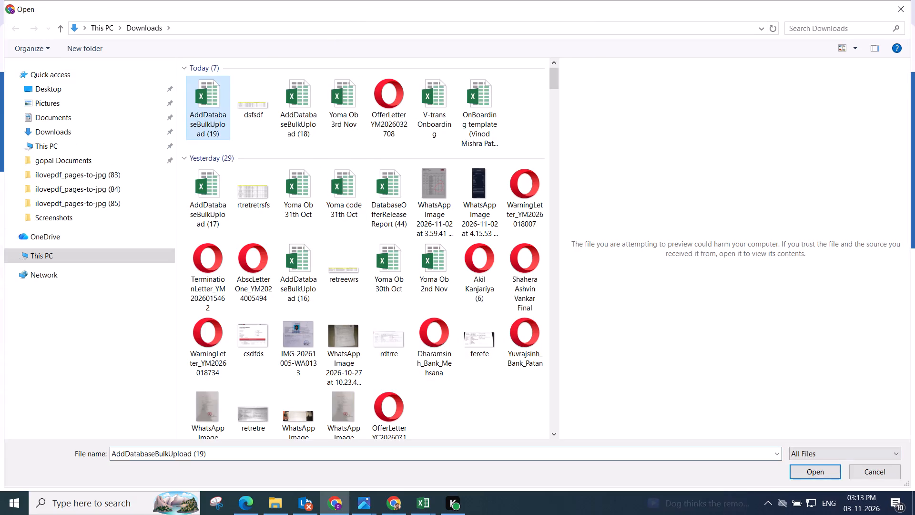
left_click(805, 470)
left_click(287, 207)
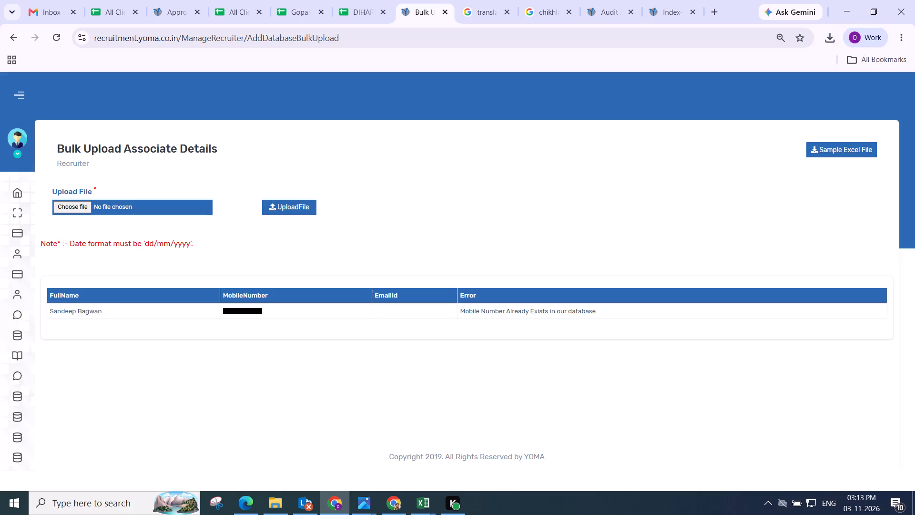
Check the row 3 associate's full name and details in the upload workbook against the portal's error list.
key("alt+Tab")
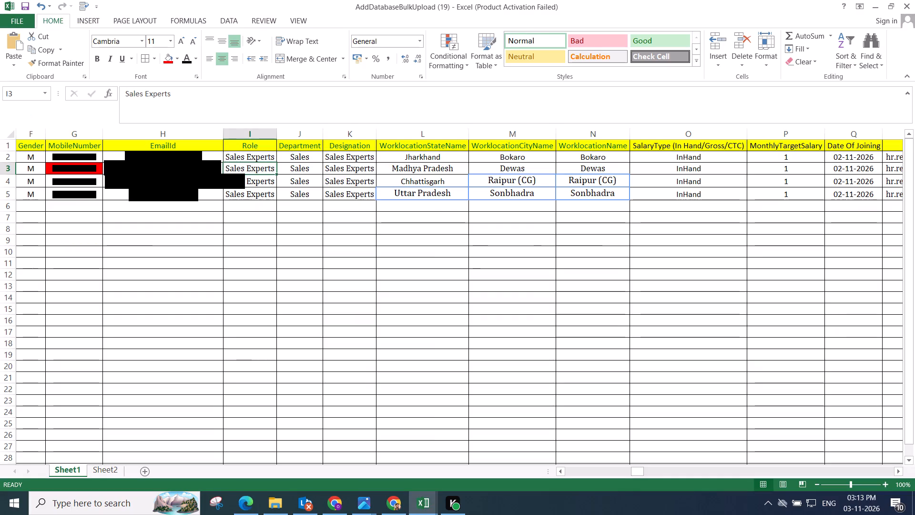
key("Left")
key("Left")
key("Left")
key("Left")
key("Left")
key("Left")
key("Left")
key("Left")
key("Left")
key("Left")
key("Left")
key("Left")
key("Left")
key("Left")
key("Left")
key("Left")
key("Left")
key("Left")
key("Left")
key("Left")
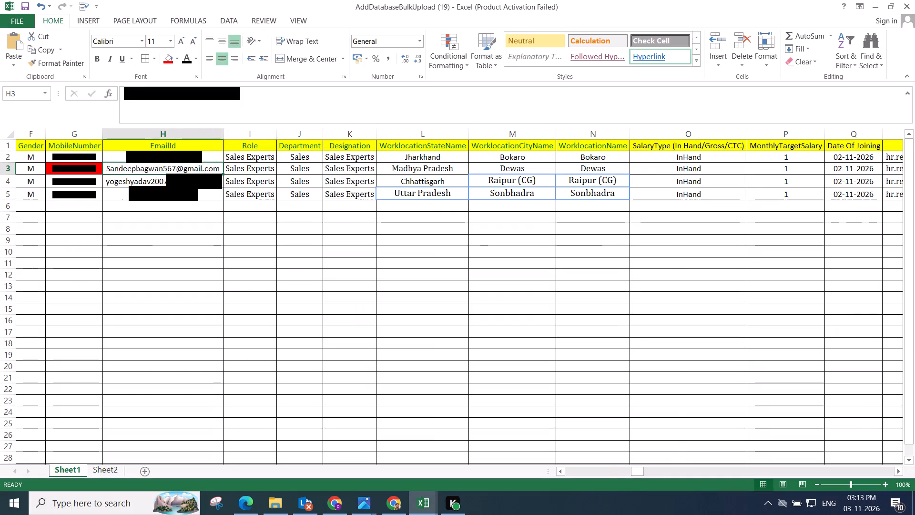
key("Right")
key("Right")
key("Right")
key("Right")
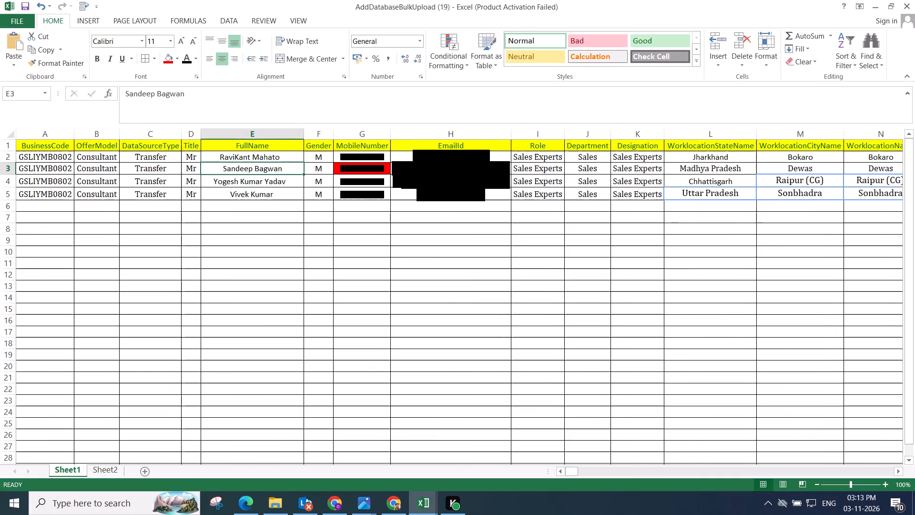
key("alt+Tab")
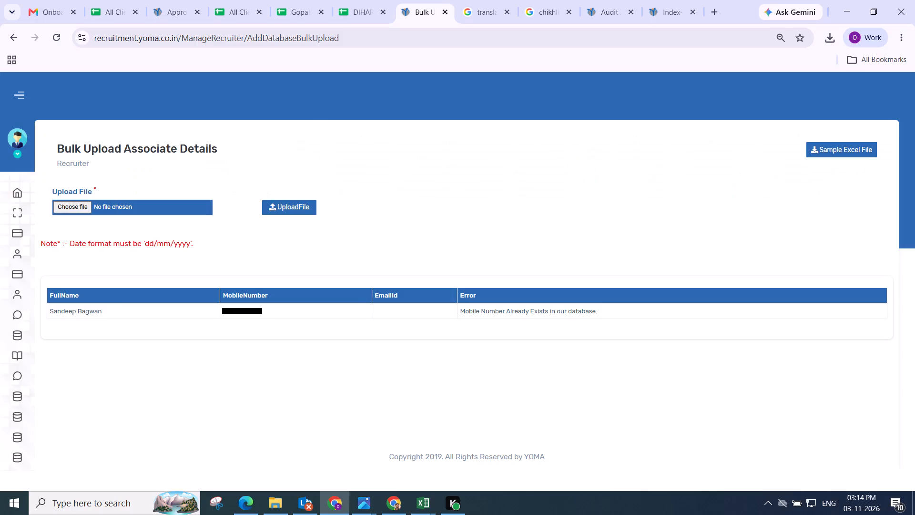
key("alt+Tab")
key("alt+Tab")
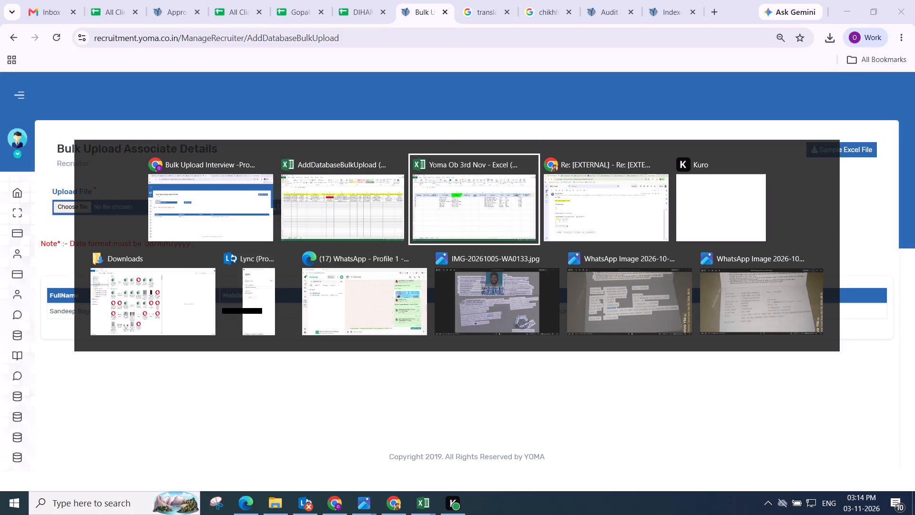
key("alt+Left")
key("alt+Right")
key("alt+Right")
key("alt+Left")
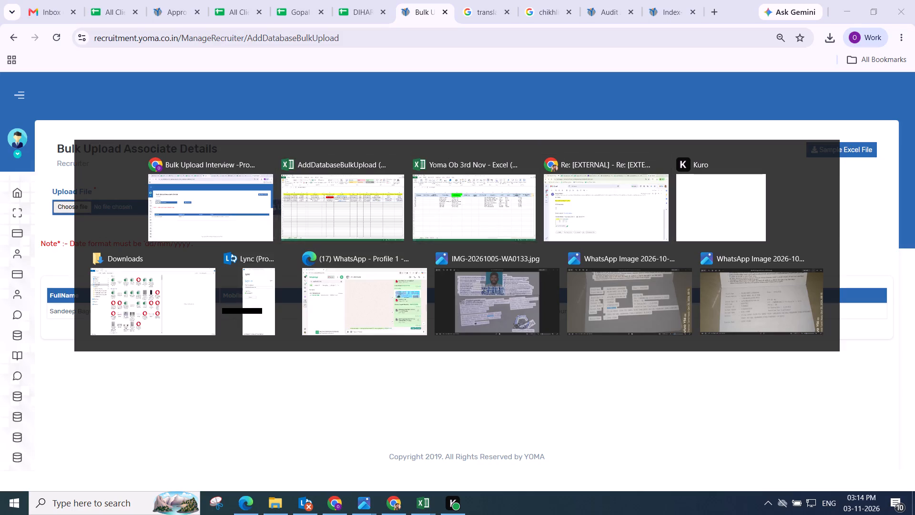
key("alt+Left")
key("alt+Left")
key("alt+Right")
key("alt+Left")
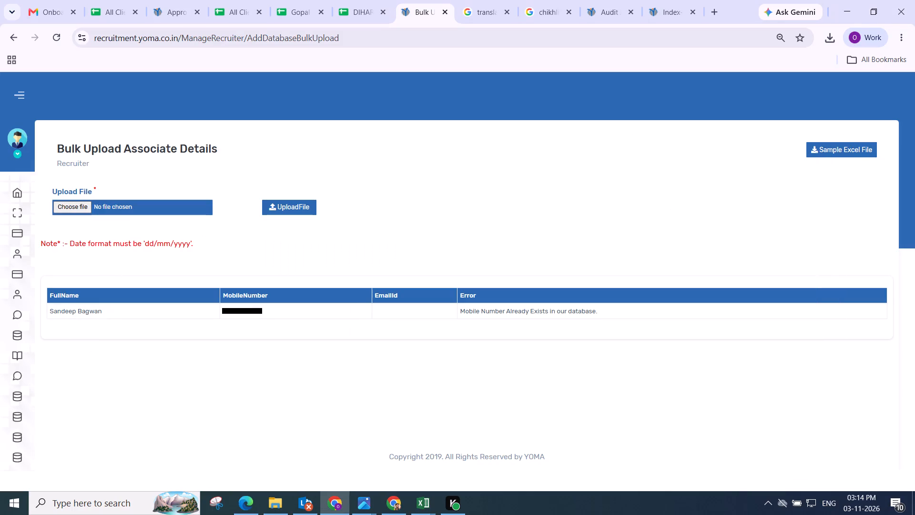
Locate the first empty Work City Name cell, O3411, among the newest associate rows in the Gopal Snacks onboarding sheet.
left_click(286, 8)
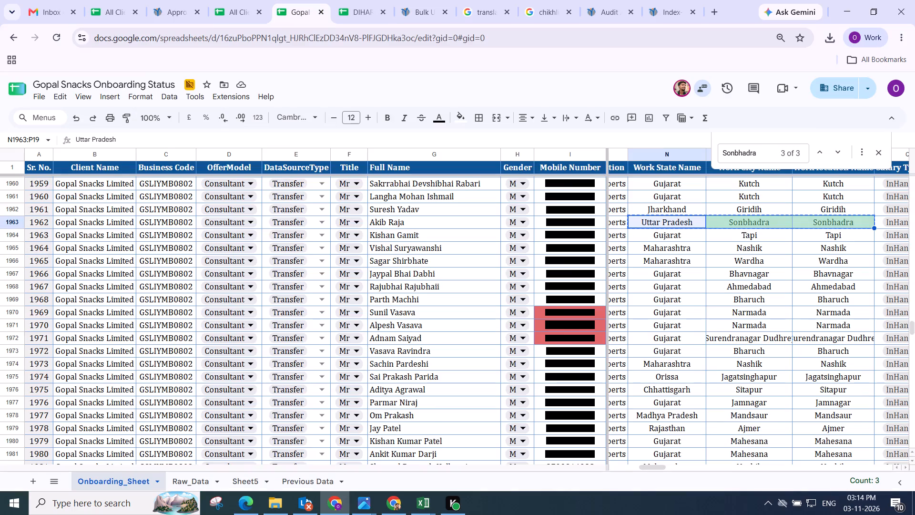
scroll(621, 331, "down", 4)
left_click(661, 331)
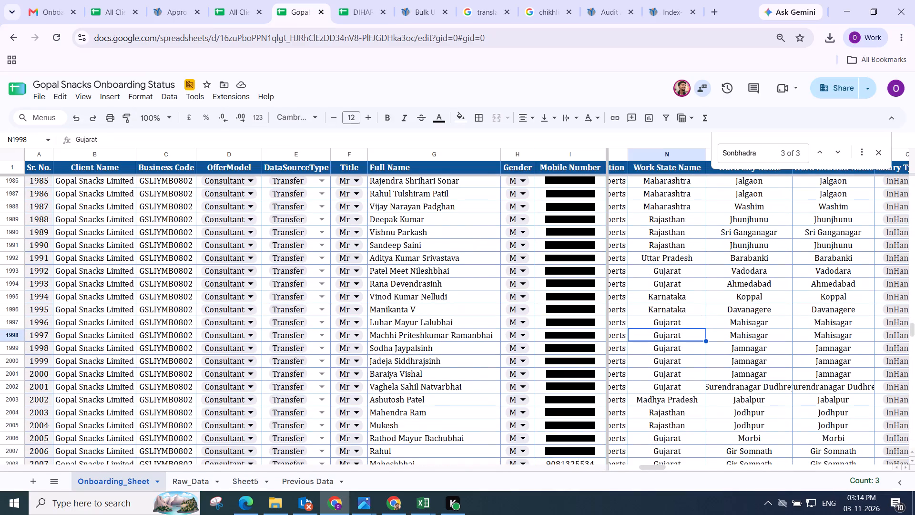
key("ctrl+Down")
key("ctrl+Down")
key("ctrl+Up")
key("Up")
key("Up")
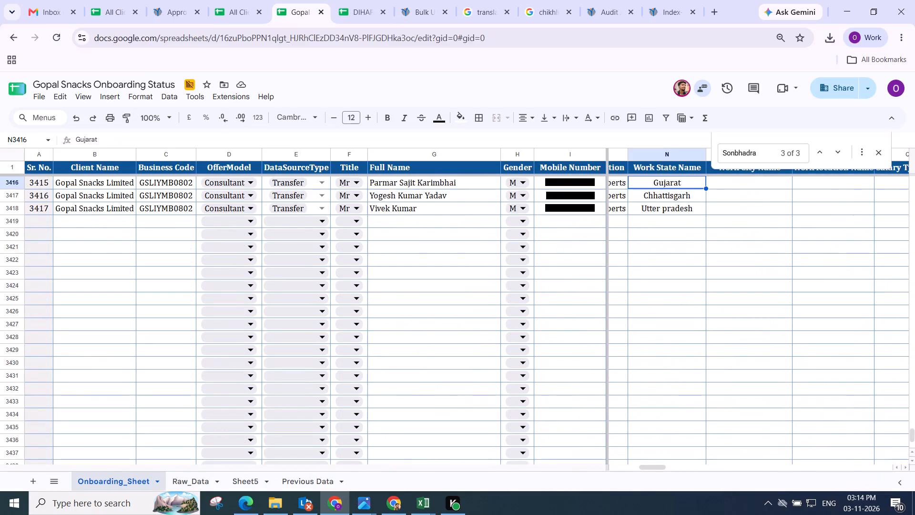
key("Up")
key("Up")
key("Up")
key("Up")
key("Up")
key("Up")
key("Up")
key("Up")
key("Down")
key("Down")
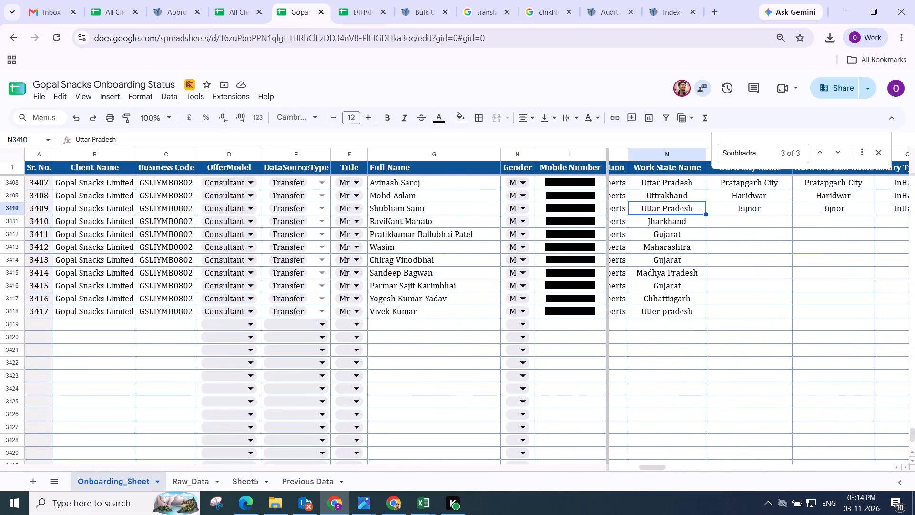
key("Down")
key("Right")
key("Right")
key("Right")
key("Left")
key("Left")
key("Left")
key("Right")
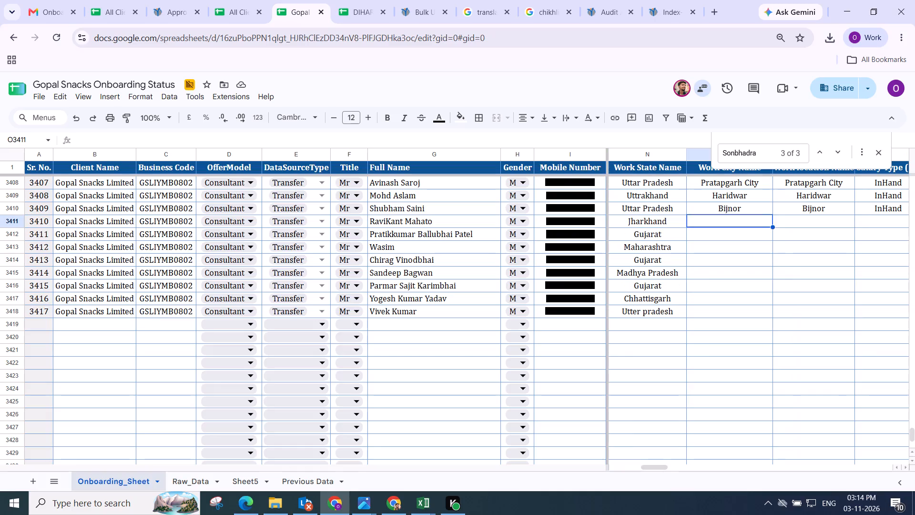
key("Right")
key("Left")
key("Right")
key("Left")
key("Right")
key("Right")
key("Left")
key("Left")
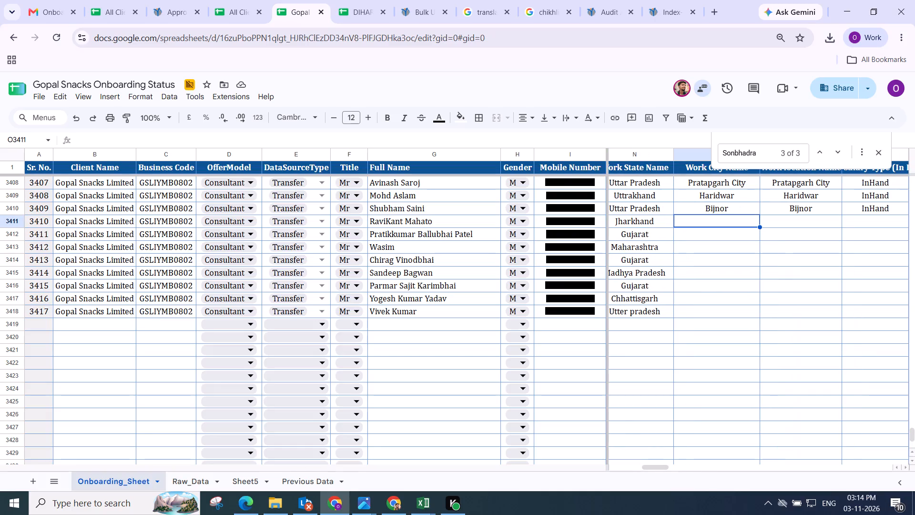
Switch to the AddDatabaseBulkUpload (19) workbook and undo the recent edits until the deleted associate rows and original entries are restored.
key("alt+Tab")
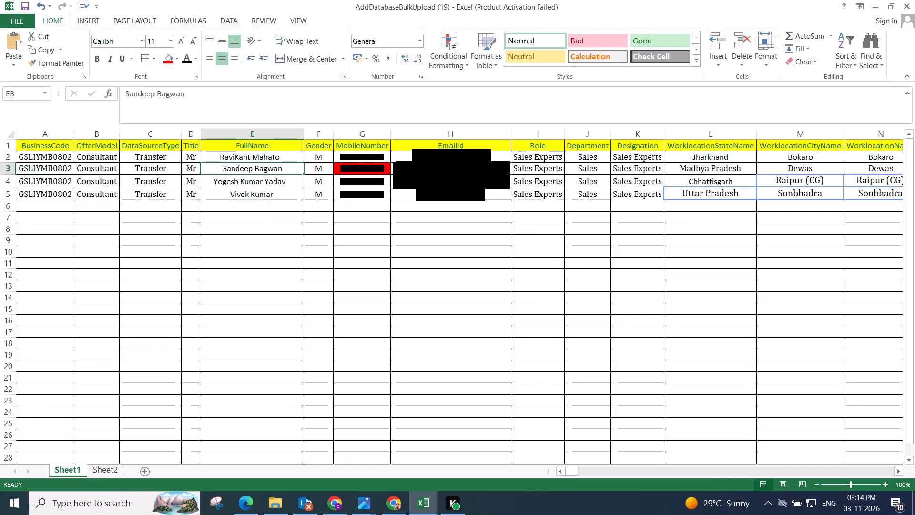
scroll(644, 251, "up", 1)
scroll(676, 220, "up", 1)
scroll(755, 179, "left", 2)
key("ctrl+z")
key("ctrl+z")
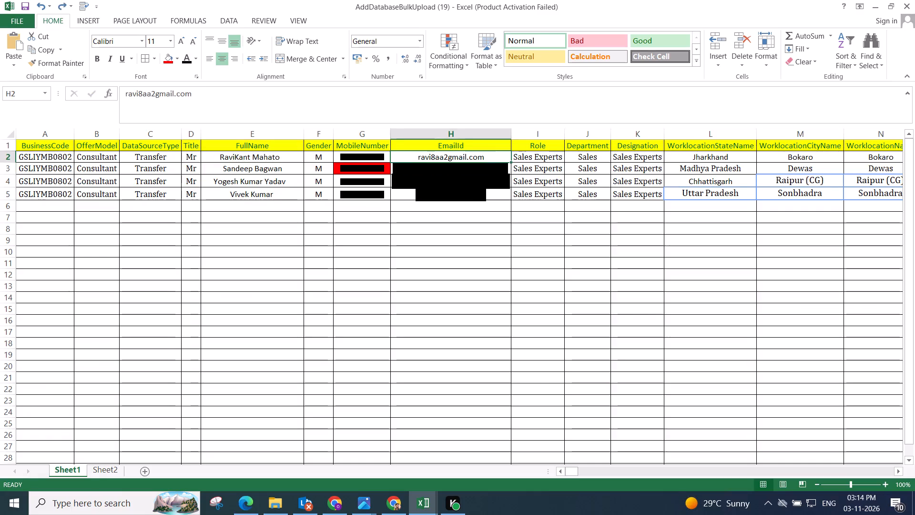
key("ctrl+z")
key("ctrl+z")
key("ctrl+z")
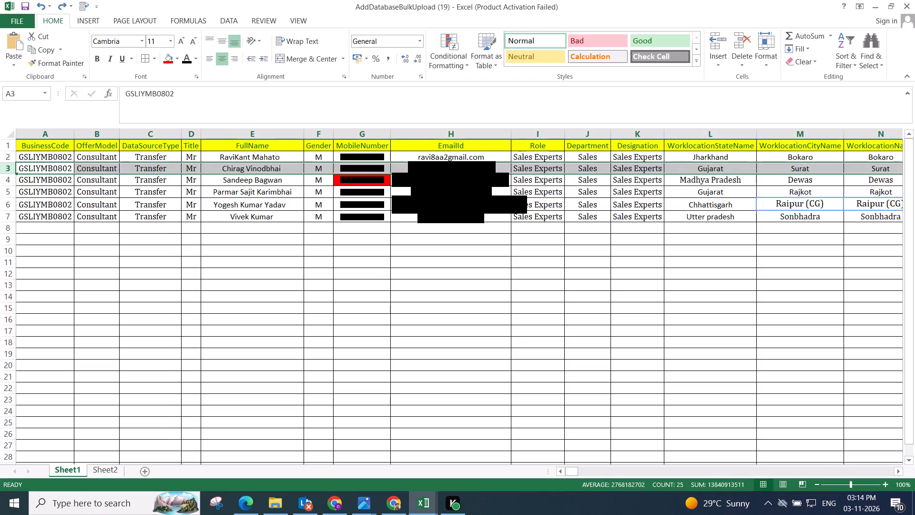
key("ctrl+z")
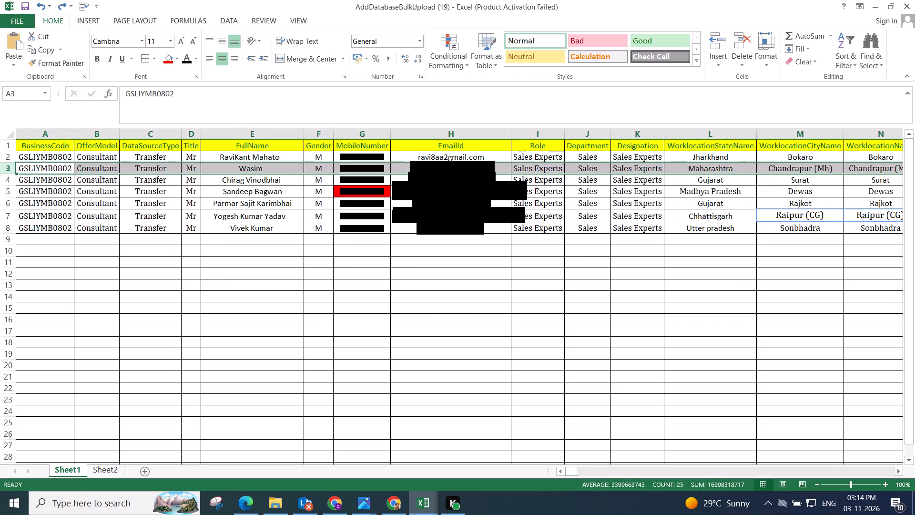
key("ctrl+z")
key("ctrl+z")
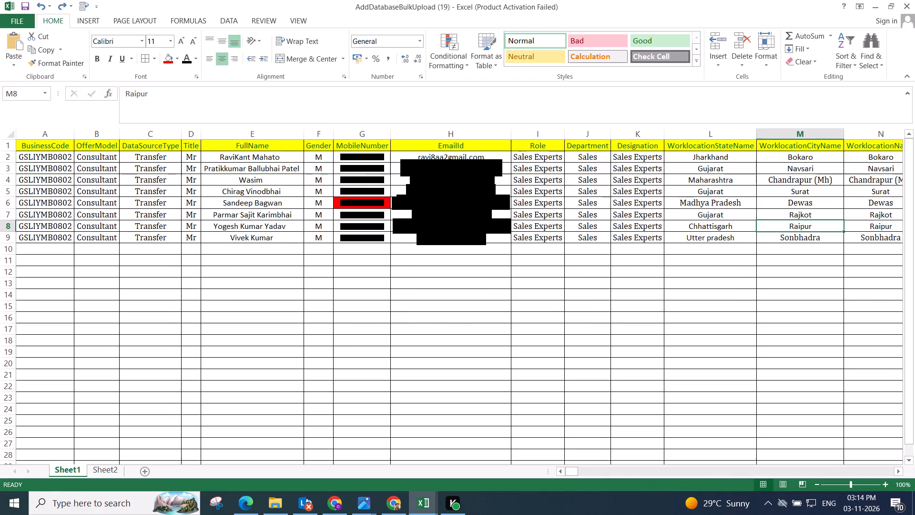
key("ctrl+z")
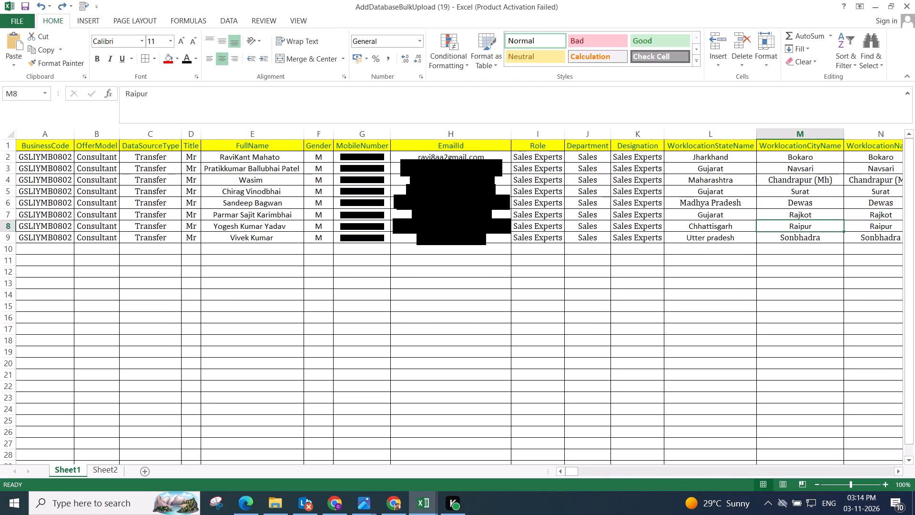
Look through the work location and salary type columns of the restored associate rows in the upload workbook.
left_click(422, 312)
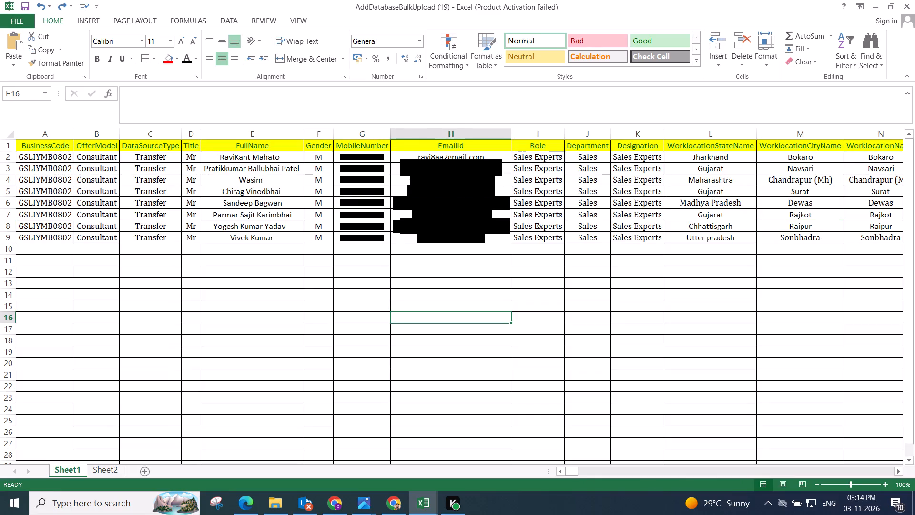
left_click(522, 157)
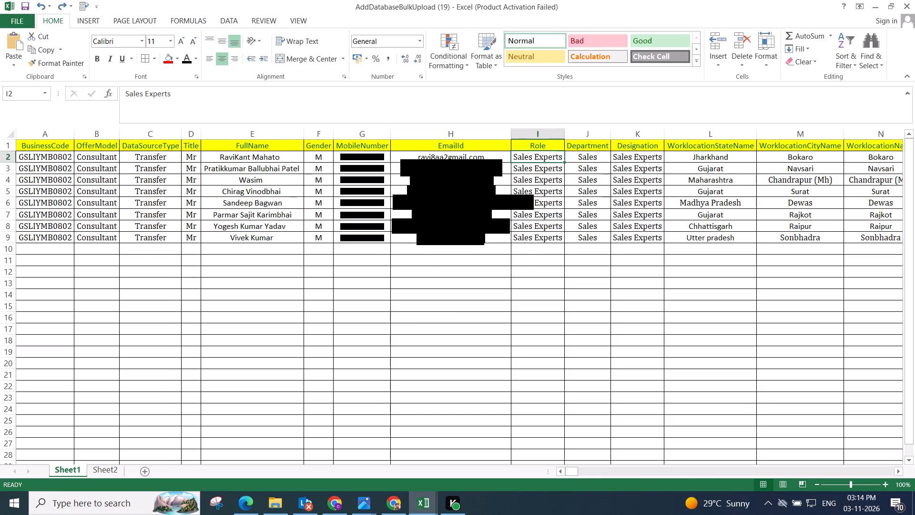
key("Right")
key("Right")
key("Right")
key("Right")
key("Right")
key("Right")
key("Right")
key("Right")
key("Left")
key("Left")
key("Left")
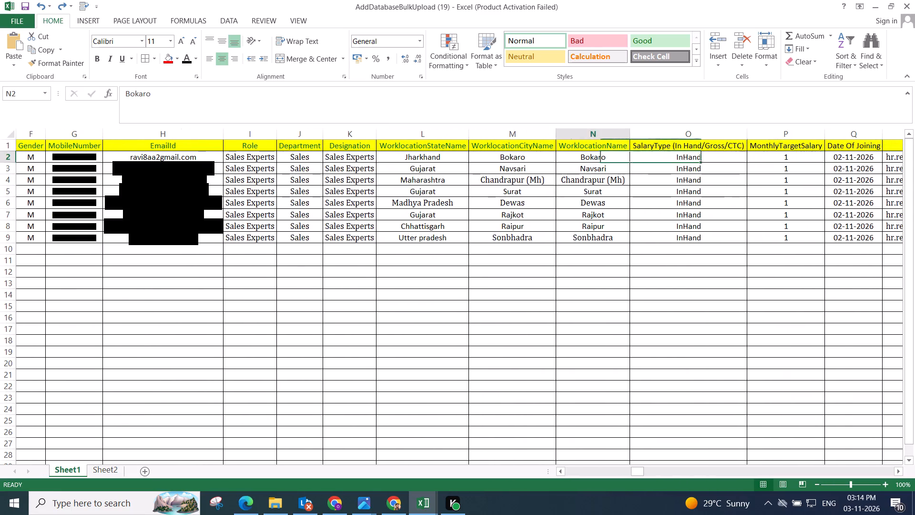
key("Left")
key("Right")
key("Left")
key("Left")
key("Right")
key("Right")
key("Right")
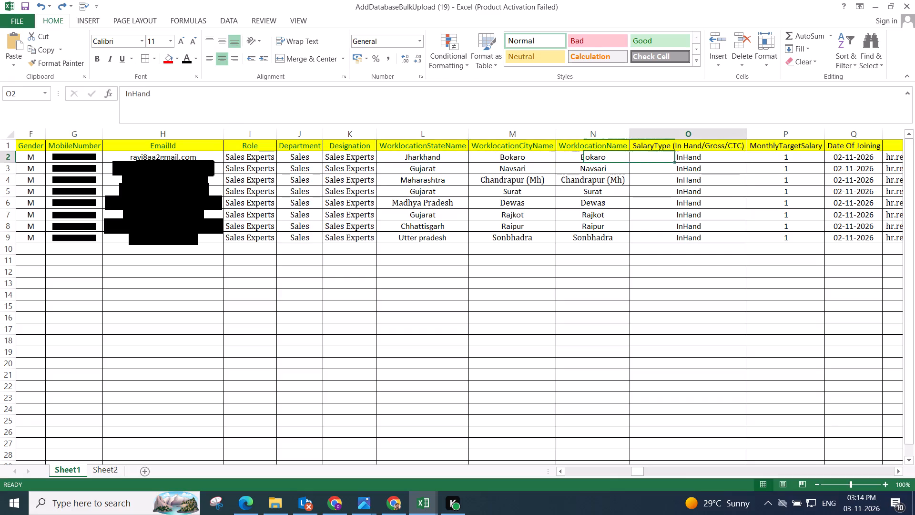
key("Left")
key("Left")
key("Left")
key("Right")
key("Down")
key("Up")
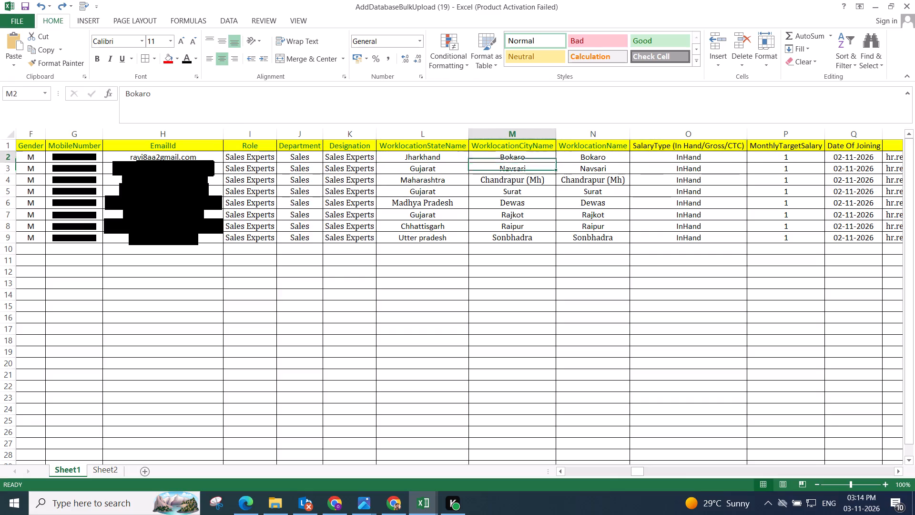
left_click(210, 104)
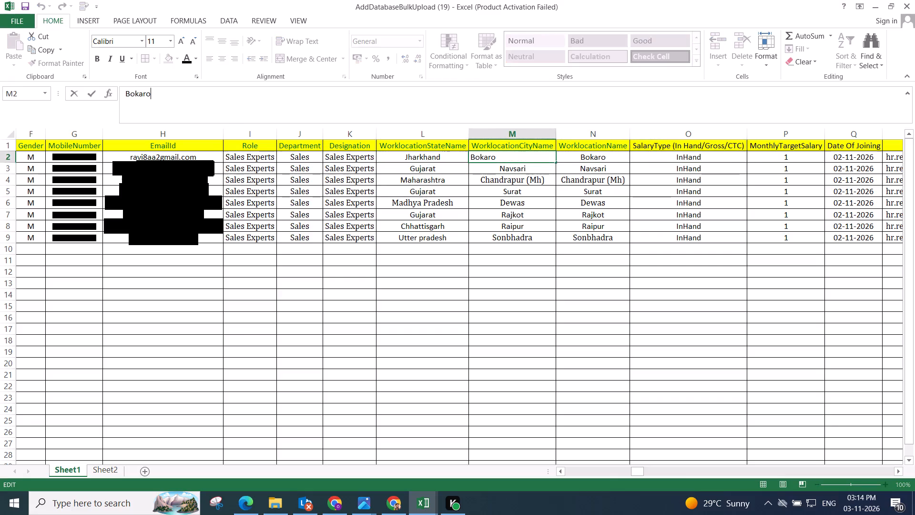
key("Down")
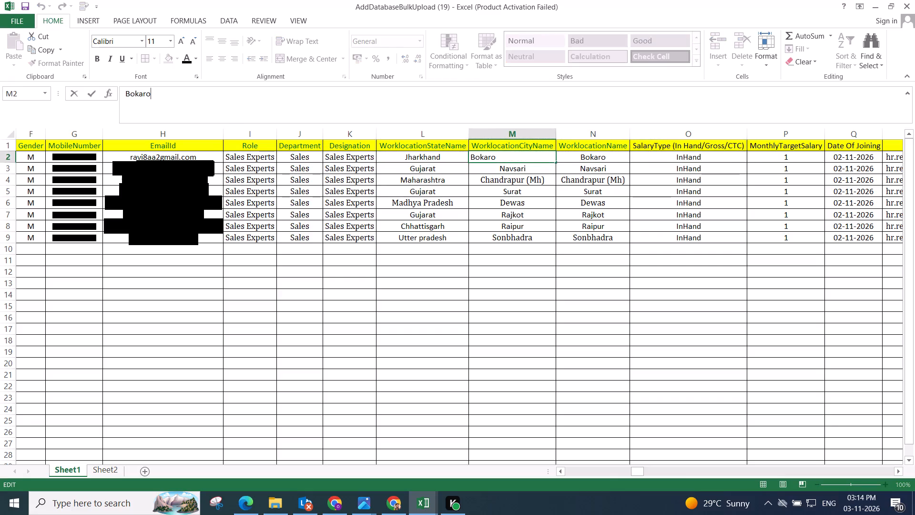
left_click(444, 275)
left_click(516, 168)
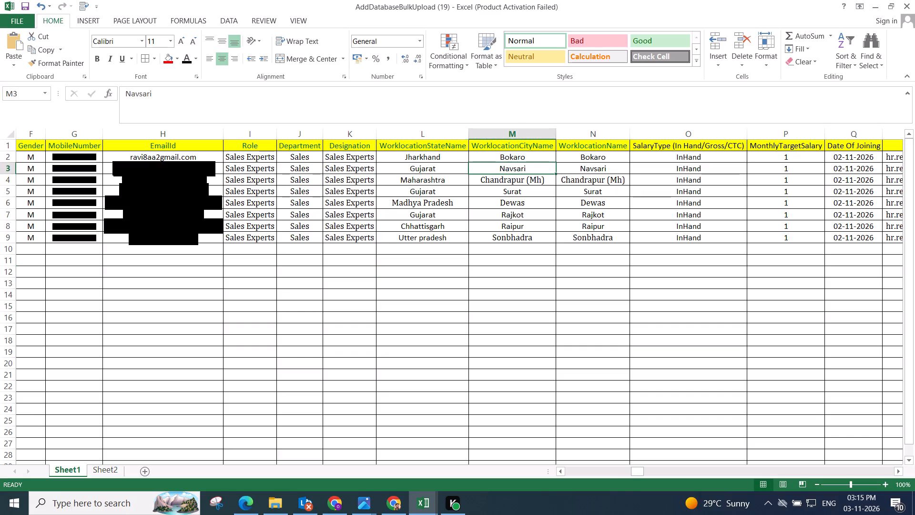
Copy the work location city names in M2:M9 and paste them as values into the onboarding sheet's Work City Name column from O3411.
left_click(488, 160)
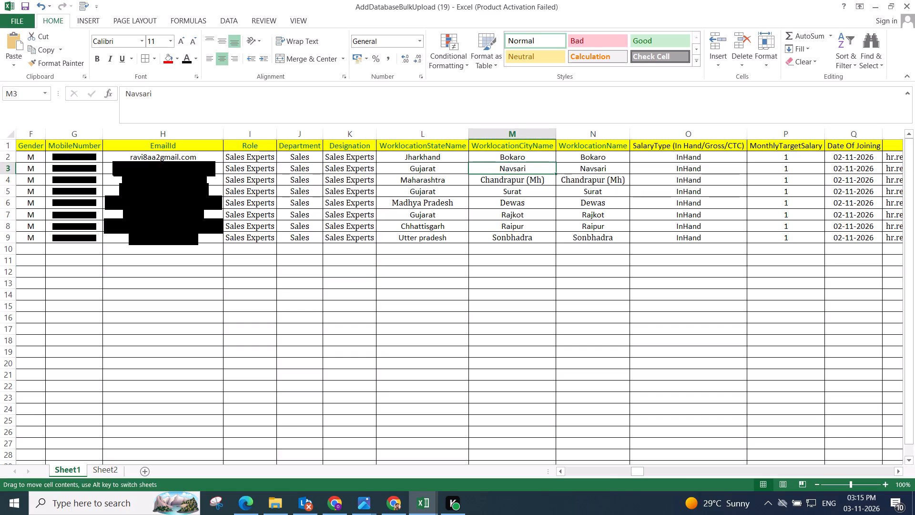
key("Up")
key("ctrl+shift+Down")
key("ctrl+c")
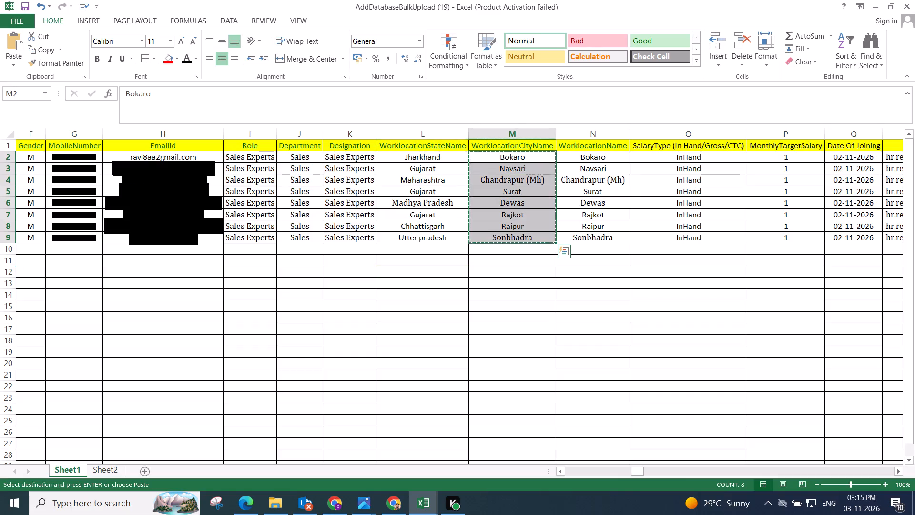
key("alt+Tab")
key("Right")
key("Left")
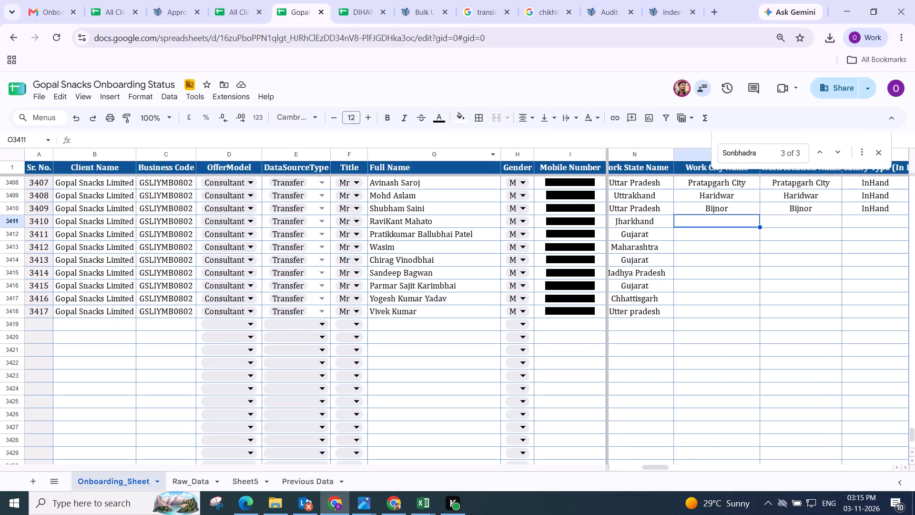
key("ctrl+shift+v")
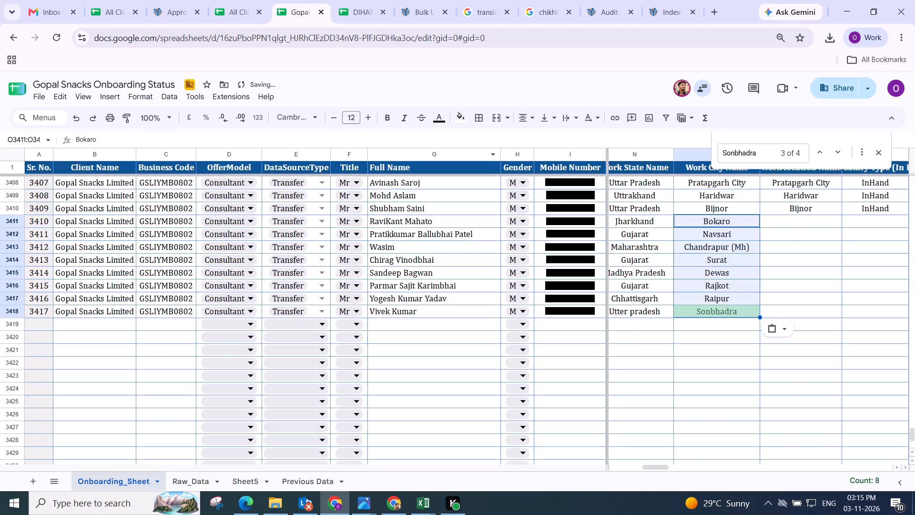
Search the onboarding sheet for the work city Rajkot and step through its first matches.
key("Down")
key("Down")
key("Down")
key("Down")
key("Down")
key("ctrl+c")
key("ctrl+f")
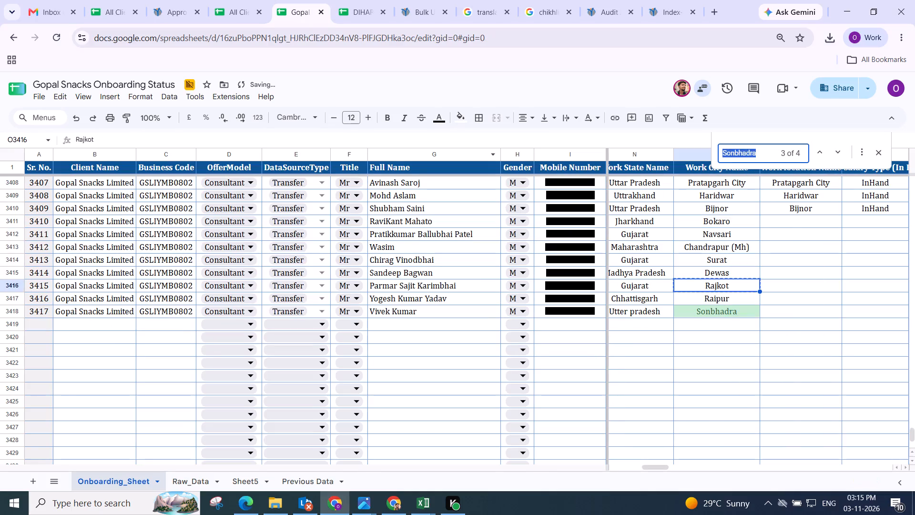
key("ctrl+v")
key("Return")
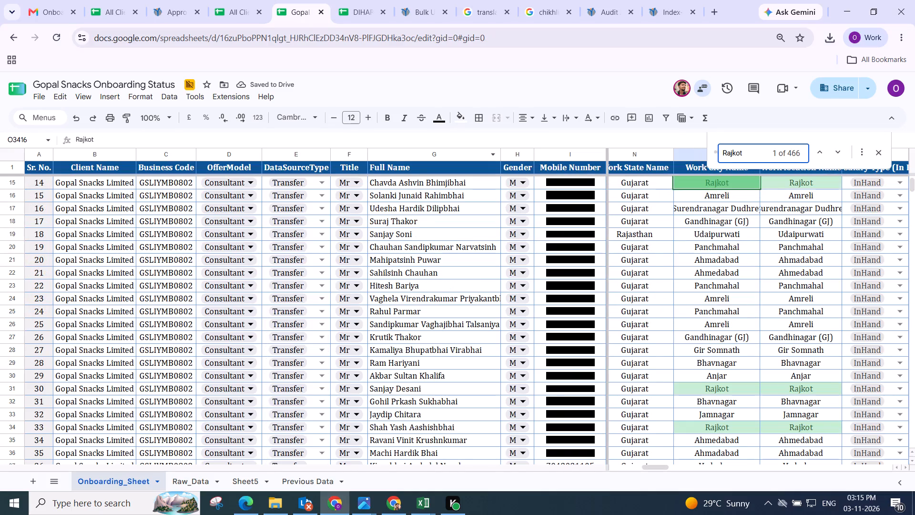
key("Return")
key("Return")
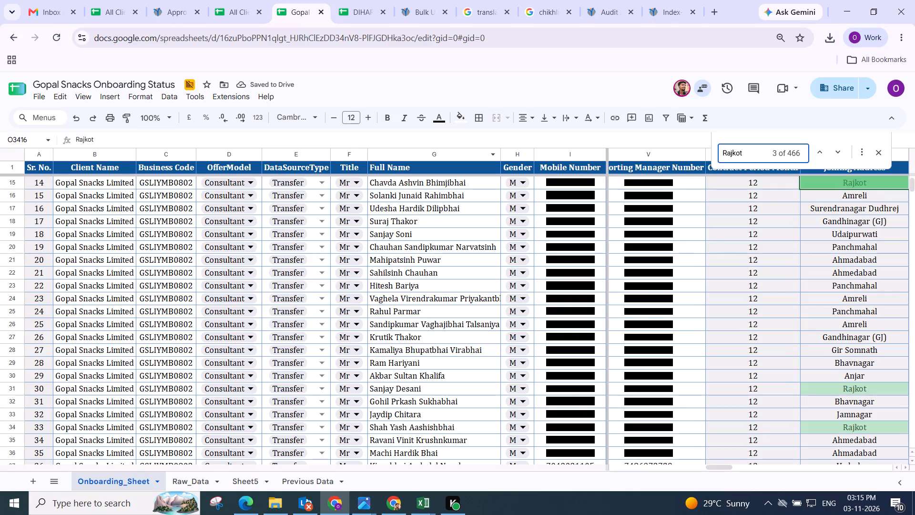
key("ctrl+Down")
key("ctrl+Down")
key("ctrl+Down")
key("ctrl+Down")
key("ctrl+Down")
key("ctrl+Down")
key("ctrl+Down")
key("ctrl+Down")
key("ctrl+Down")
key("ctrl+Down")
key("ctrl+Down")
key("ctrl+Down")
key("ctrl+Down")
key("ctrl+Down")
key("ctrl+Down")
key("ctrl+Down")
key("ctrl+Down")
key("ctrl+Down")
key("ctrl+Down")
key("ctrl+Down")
left_click(814, 295)
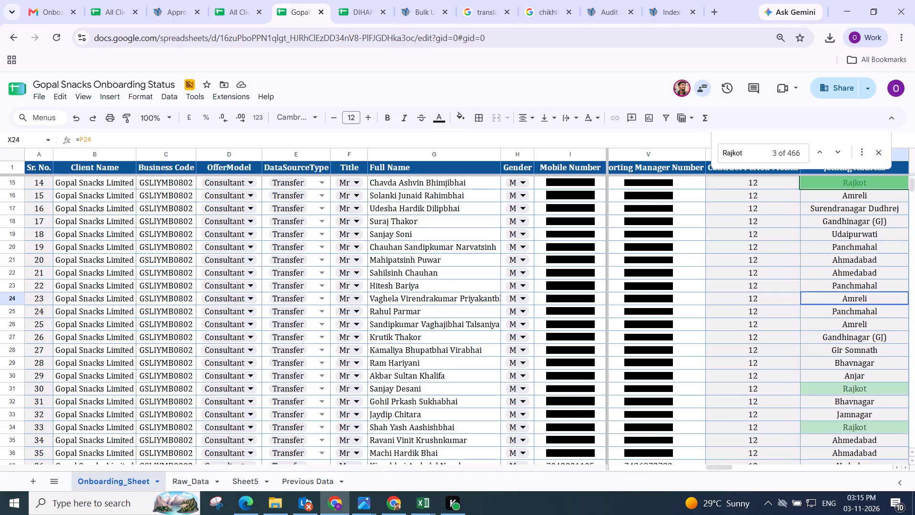
key("ctrl+Down")
key("ctrl+Down")
key("ctrl+Down")
key("ctrl+Down")
key("ctrl+Down")
key("ctrl+Down")
key("ctrl+Down")
key("ctrl+Down")
key("ctrl+Down")
key("ctrl+Down")
key("ctrl+Down")
key("ctrl+Down")
key("ctrl+Down")
key("ctrl+Down")
key("ctrl+Down")
key("ctrl+Down")
key("ctrl+Down")
key("ctrl+Up")
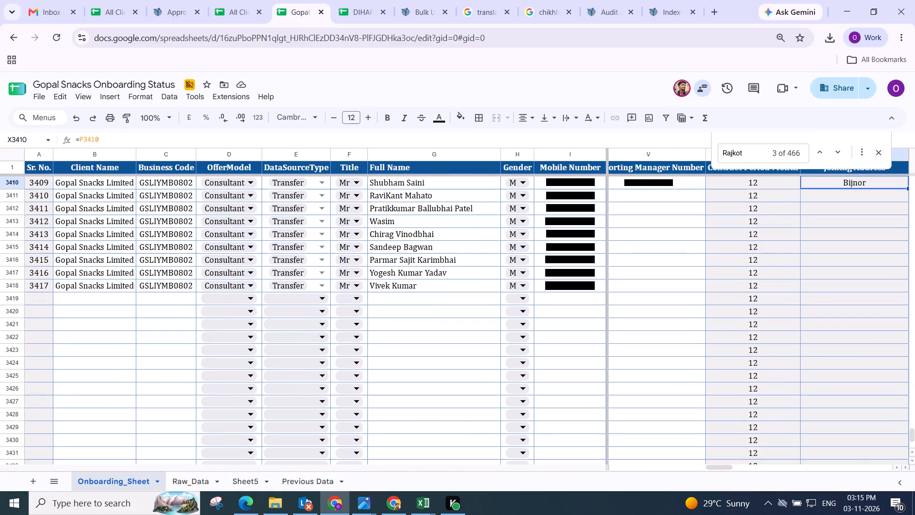
scroll(814, 295, "up", 2)
scroll(695, 324, "right", 3)
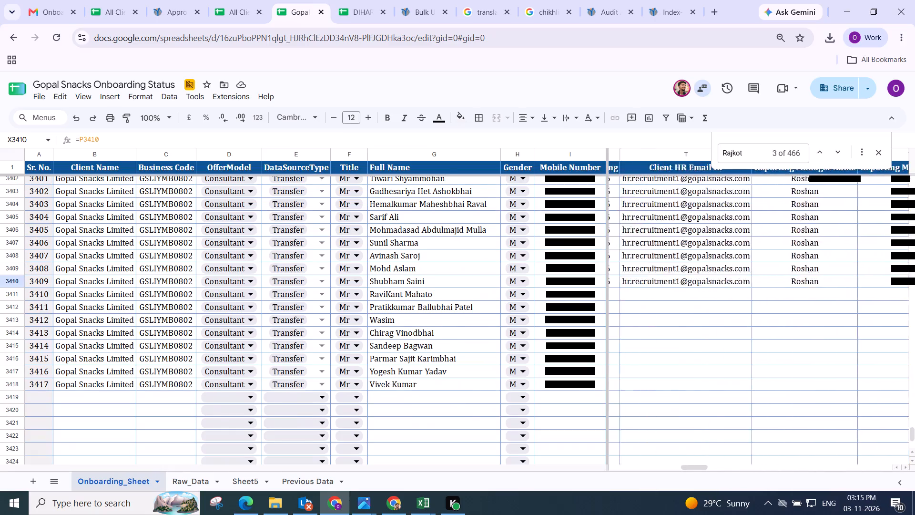
scroll(695, 324, "right", 3)
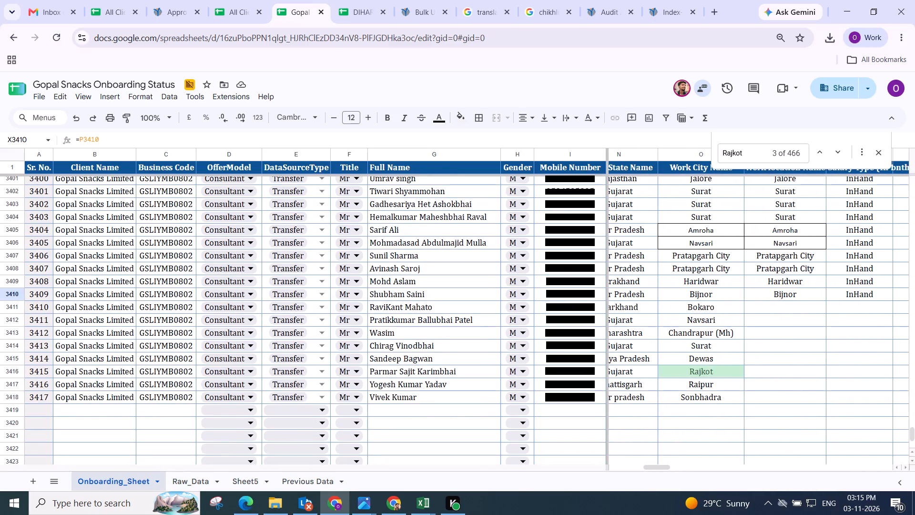
left_click(712, 388)
key("ctrl+c")
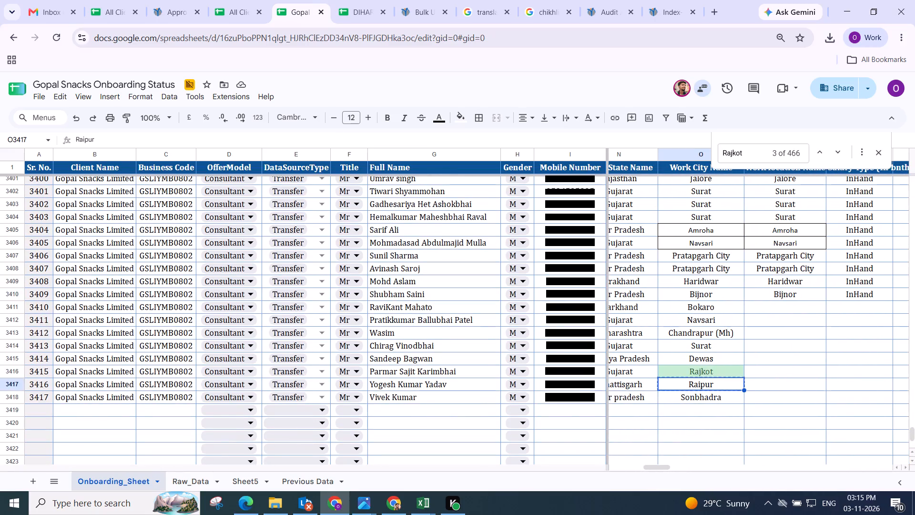
key("ctrl+f")
key("ctrl+v")
key("Return")
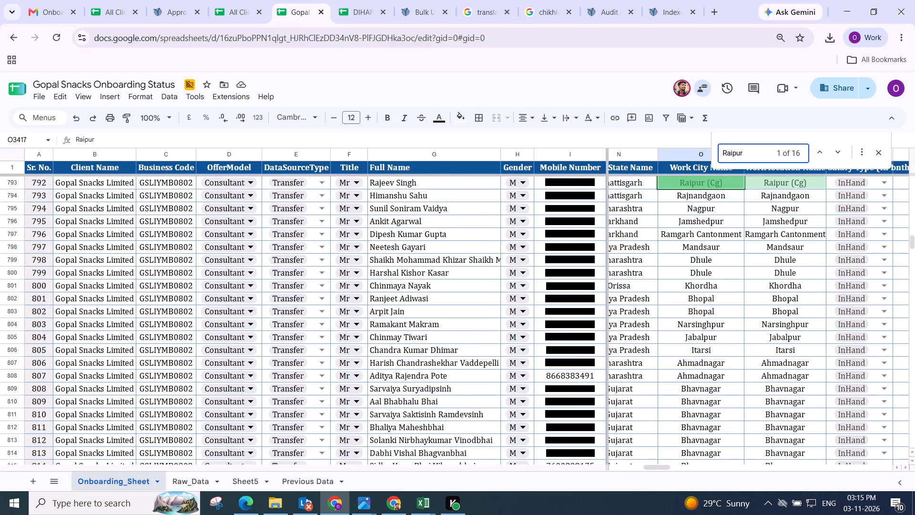
Copy the Raipur (Cg) city and location pair from O793:P793 into O3417:P3417.
left_click(694, 179)
key("shift+Right")
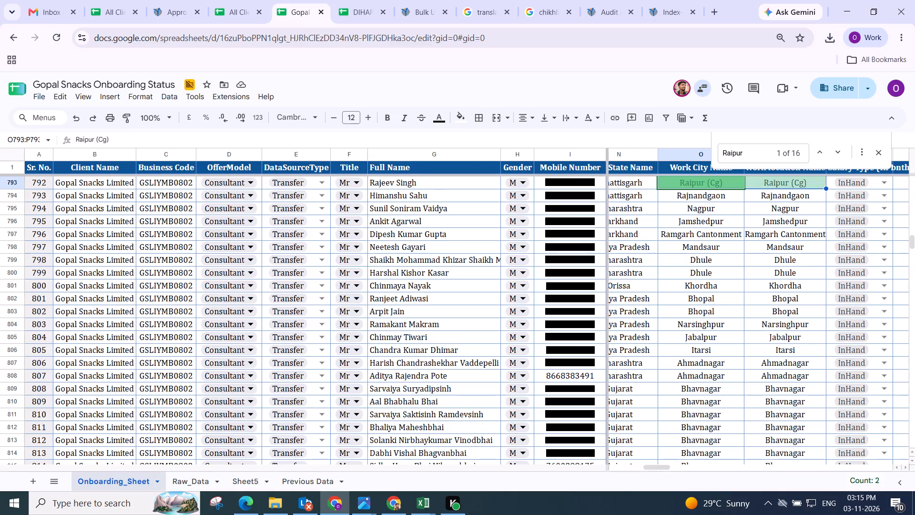
key("ctrl+c")
key("ctrl+Down")
key("Up")
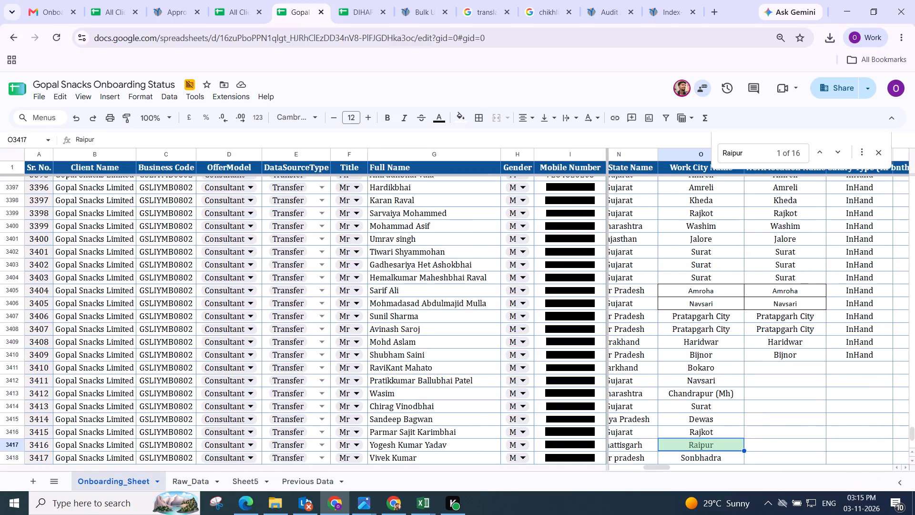
key("ctrl+v")
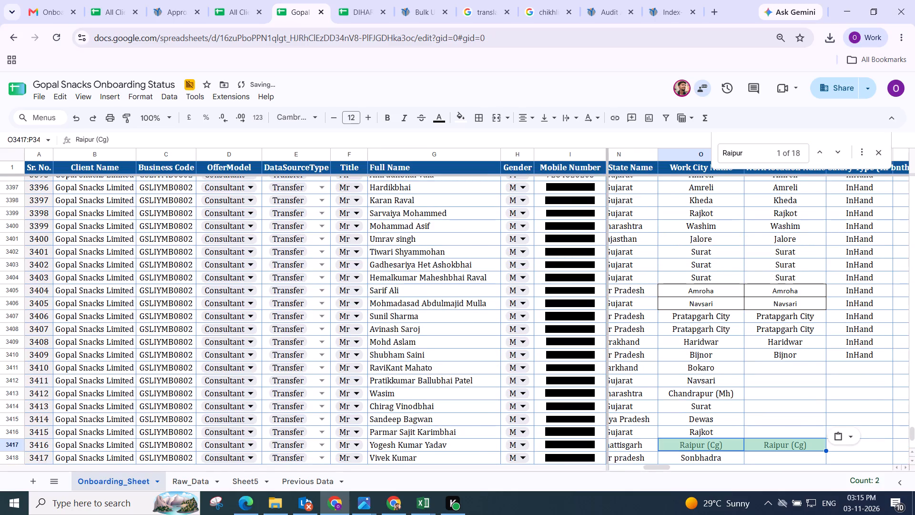
Copy the work city names in O3411:O3418 into the Work location Name column from P3411.
key("Up")
key("Up")
key("Up")
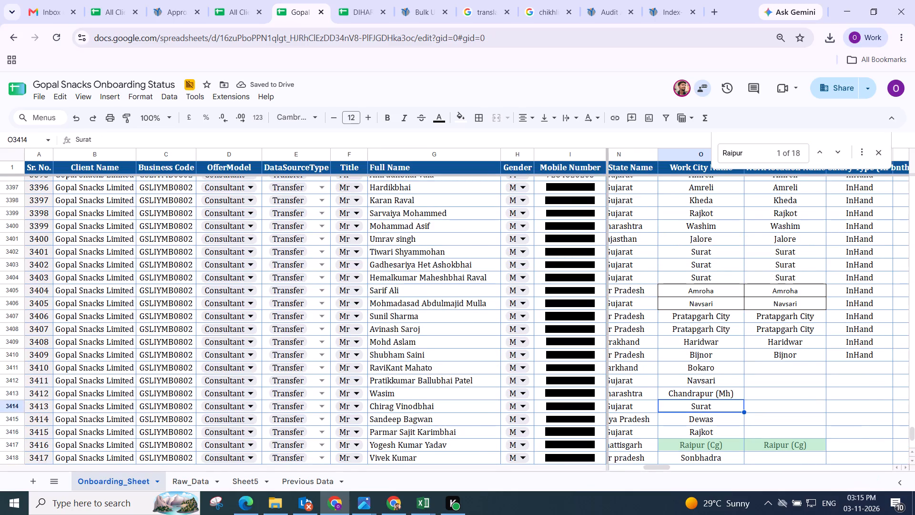
scroll(719, 299, "down", 2)
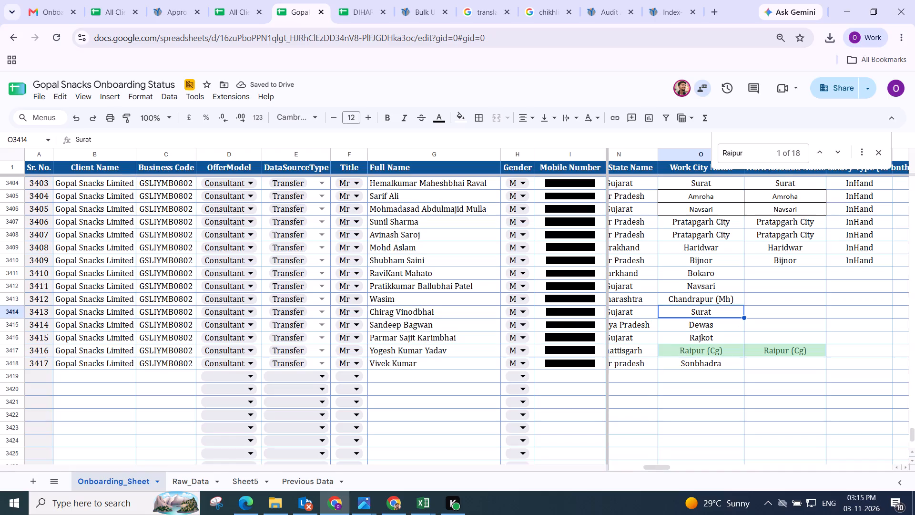
left_click(707, 290)
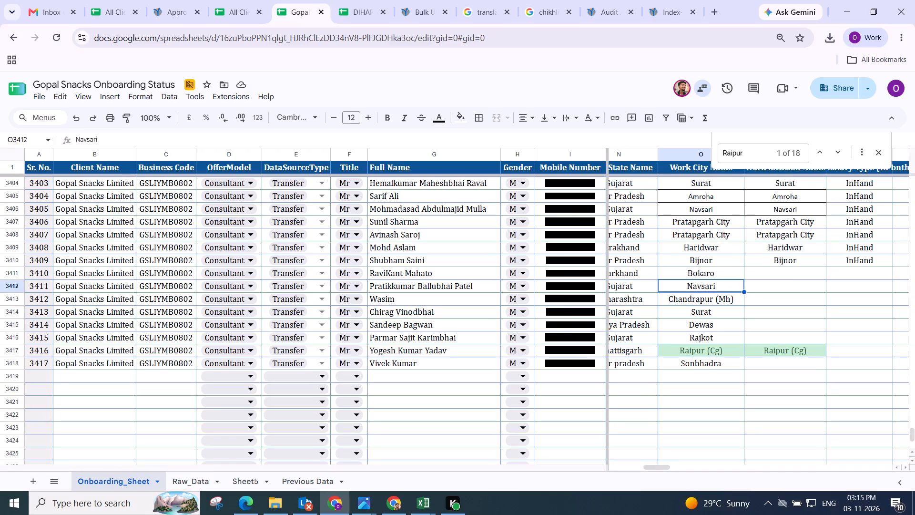
key("Up")
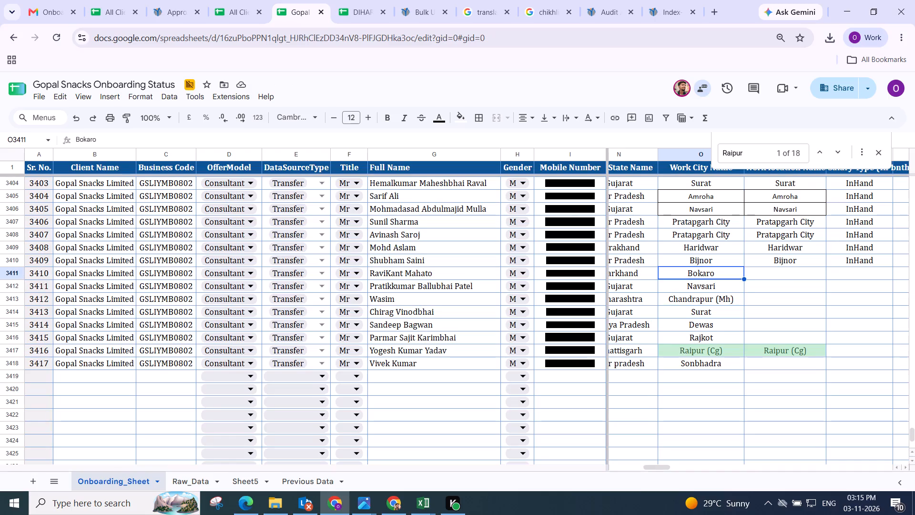
left_click(714, 274, "shift")
key("shift+Down")
key("shift+Down")
key("shift+Down")
key("shift+Down")
key("shift+Down")
key("shift+Down")
key("shift+Down")
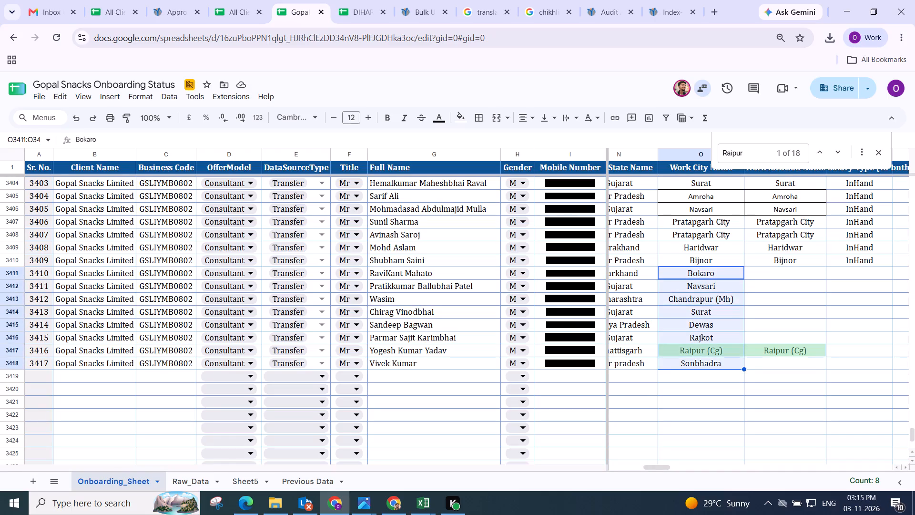
key("ctrl+c")
key("Right")
key("ctrl+v")
key("Left")
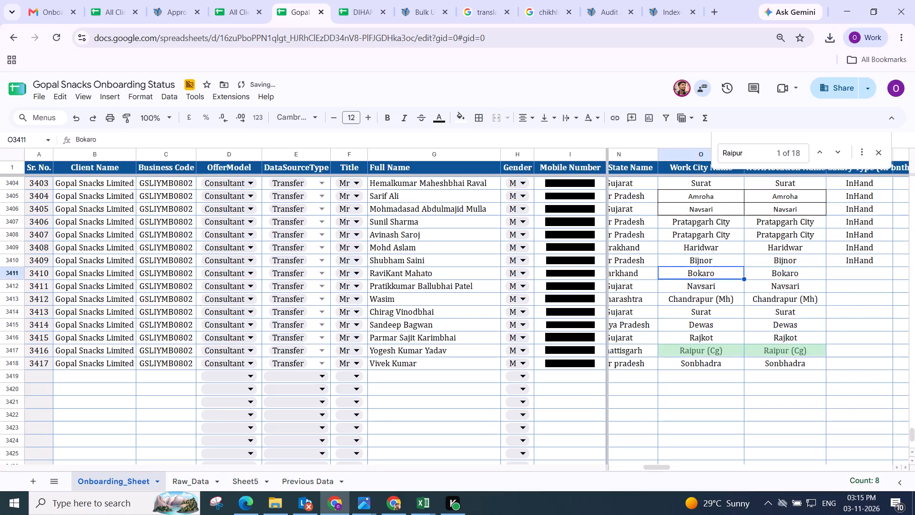
Check the Work State Name entries of the new rows down to N3418 and open the Utter pradesh entry for editing.
key("Left")
key("Down")
key("Down")
key("Down")
key("Down")
key("Down")
key("Down")
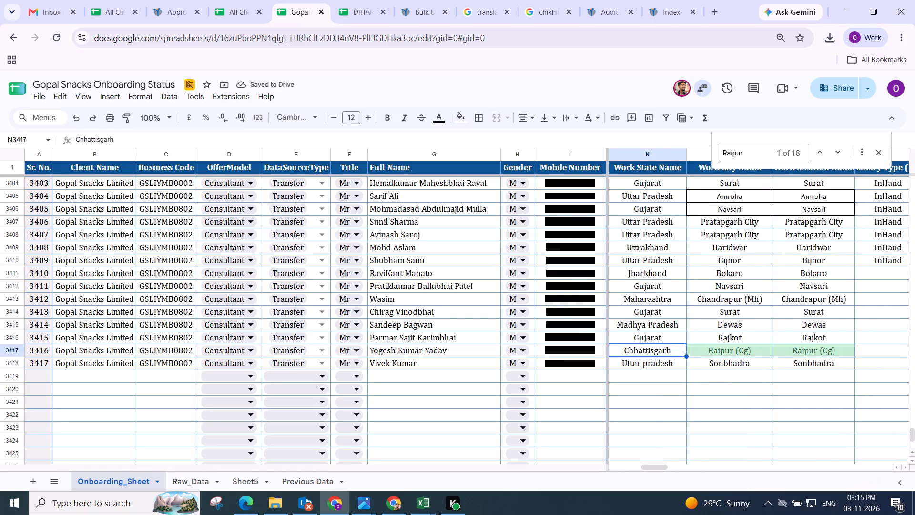
key("Down")
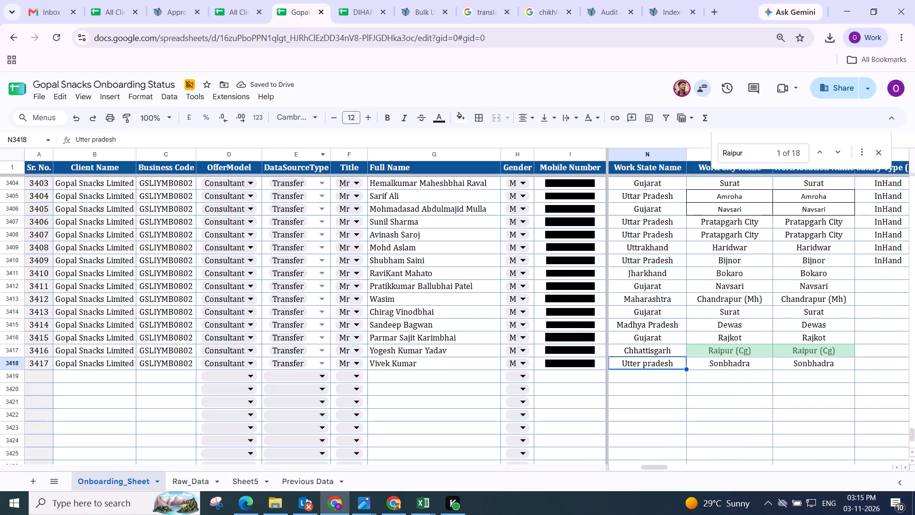
left_click_drag(141, 131, 145, 140)
left_click(145, 140)
key("ctrl+Left")
key("ctrl+Left")
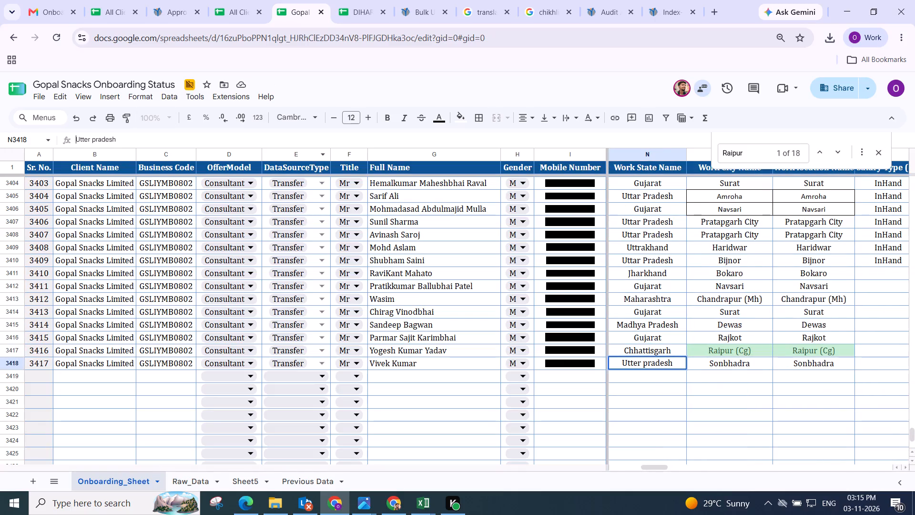
key("ctrl+Left")
key("ctrl+Right")
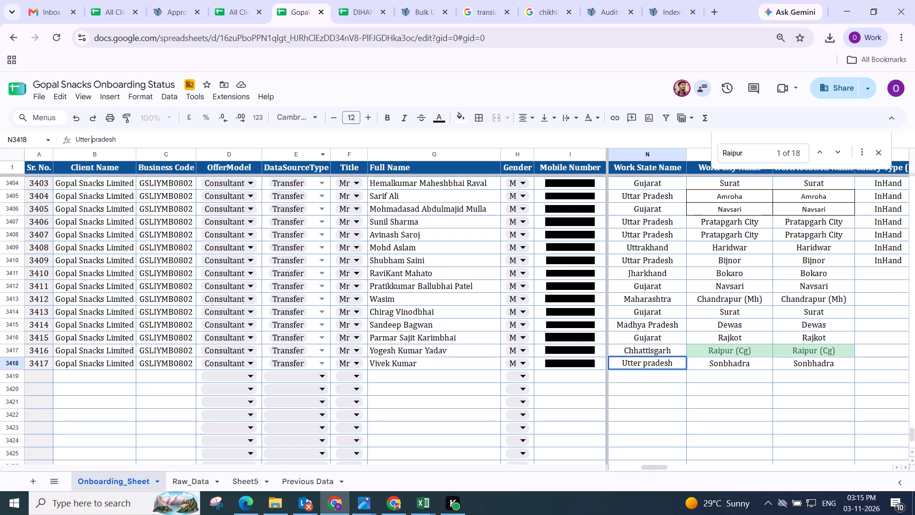
left_click(714, 402)
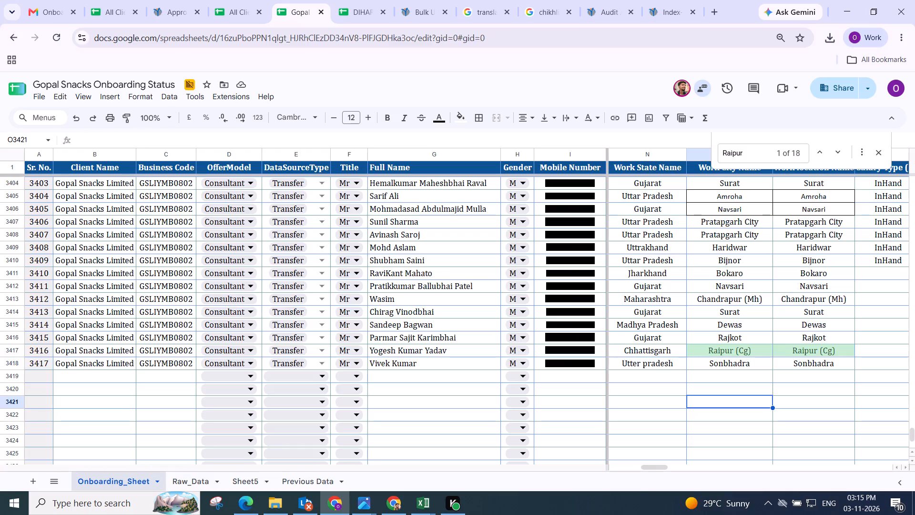
Save the onboarding sheet.
key("ctrl+s")
key("ctrl+s")
key("ctrl+s")
key("ctrl+s")
Copy the salary type InHand and the monthly target value 1 from Q3410:R3410 down through row 3418.
left_click(716, 335)
key("Up")
key("Up")
key("Up")
key("Up")
key("Up")
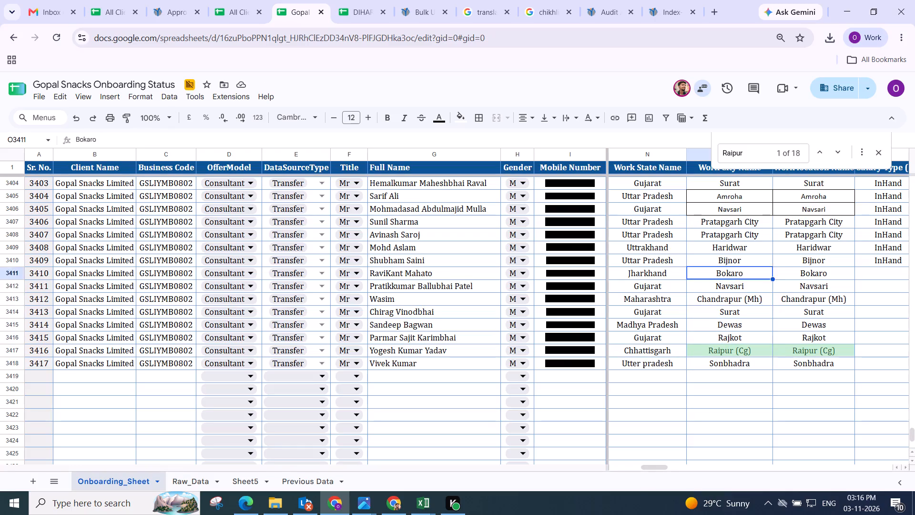
key("Up")
key("Up")
key("Down")
key("Down")
key("Right")
key("Right")
key("Right")
key("Right")
key("Left")
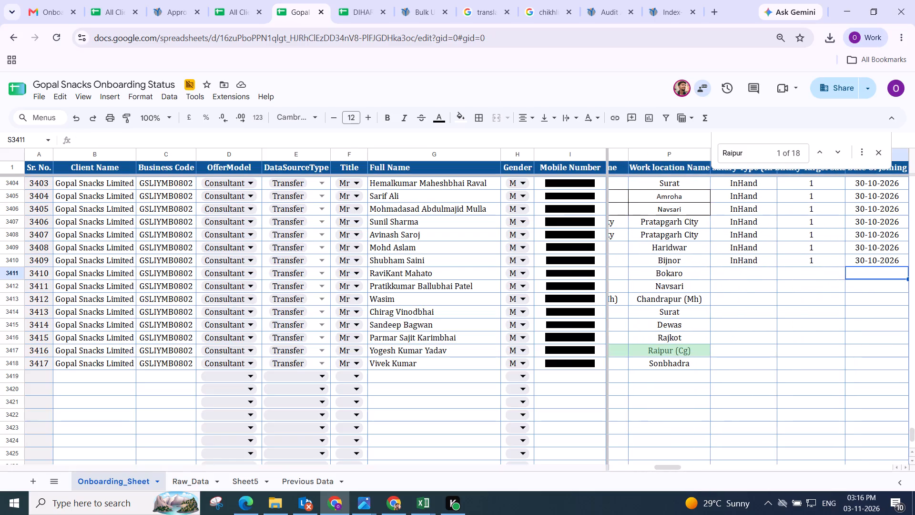
key("Left")
key("Up")
key("Up")
key("Down")
key("shift+Right")
key("shift+Right")
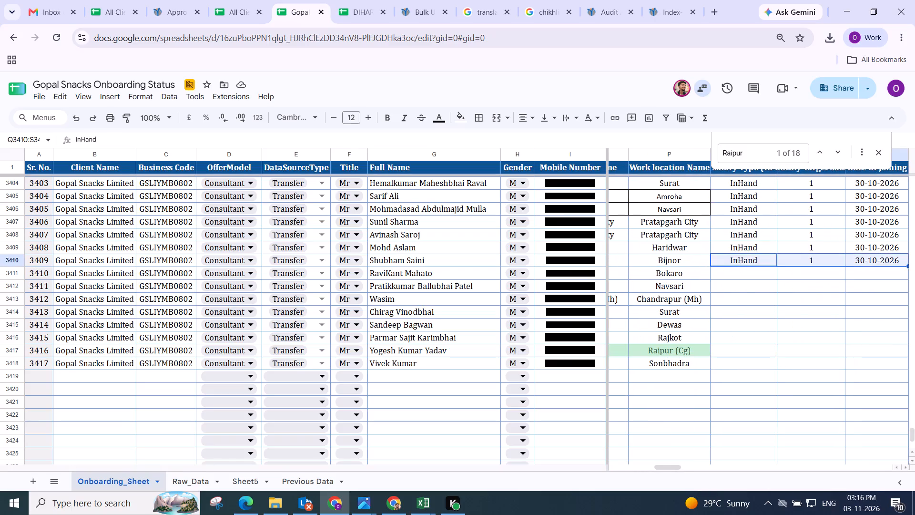
key("shift+Left")
key("ctrl+c")
key("shift+Down")
key("shift+Down")
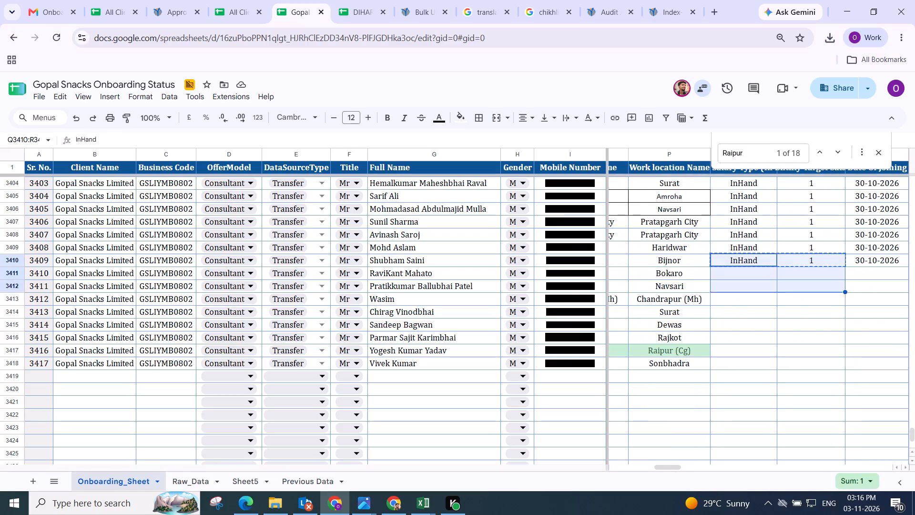
key("shift+Down")
key("shift+Down")
key("shift+Down")
key("shift+Down")
key("shift+Down")
key("shift+Down")
key("ctrl+v")
In the AddDatabaseBulkUpload (19) Excel workbook, copy the salary type through joining address data of all eight associates, O2:V9.
key("alt+Tab")
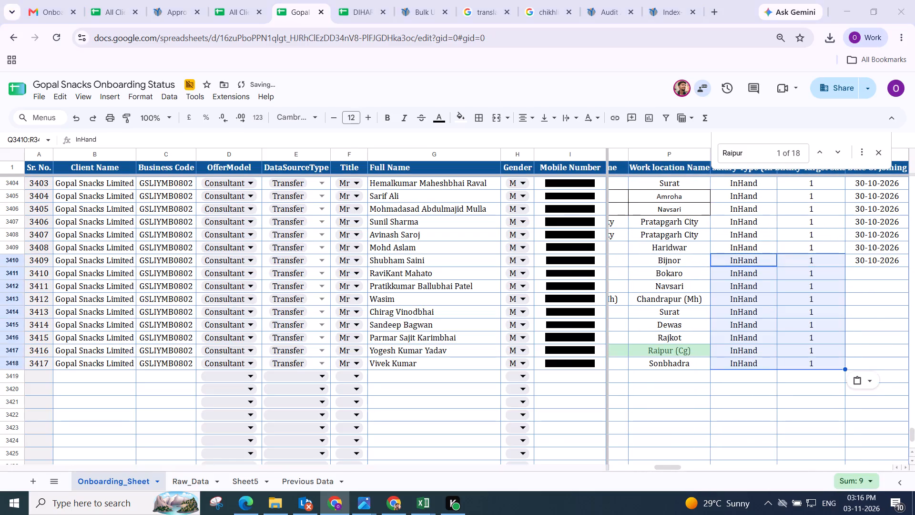
key("Right")
key("Left")
key("Right")
key("Right")
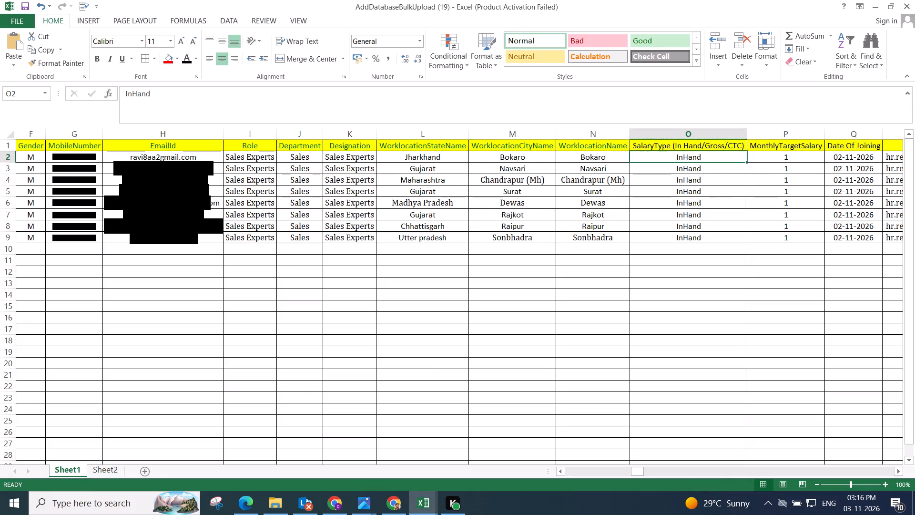
key("shift+Right")
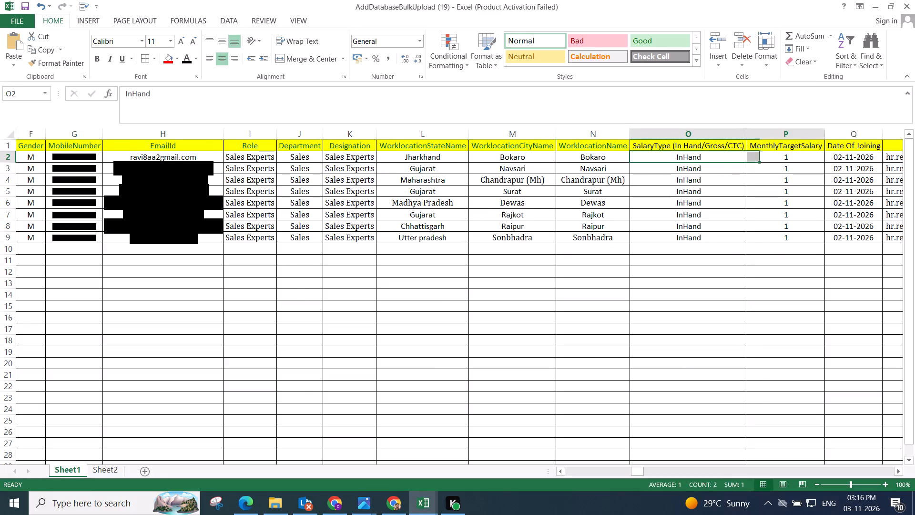
key("shift+Right")
key("shift+Right")
key("shift+Right")
key("shift+Right")
key("shift+Left")
key("shift+Right")
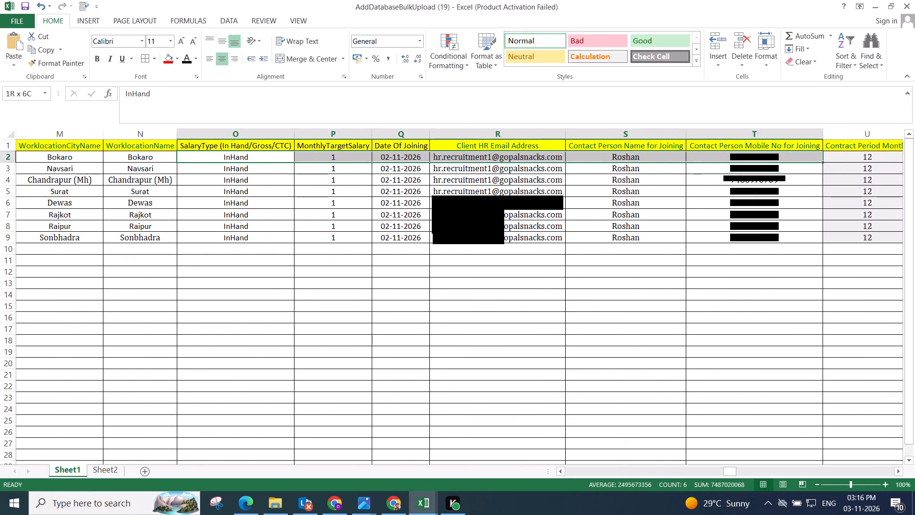
key("shift+Left")
key("shift+Left")
key("shift+Left")
key("shift+Left")
key("shift+Right")
key("shift+Right")
key("shift+Right")
key("shift+Right")
key("shift+Right")
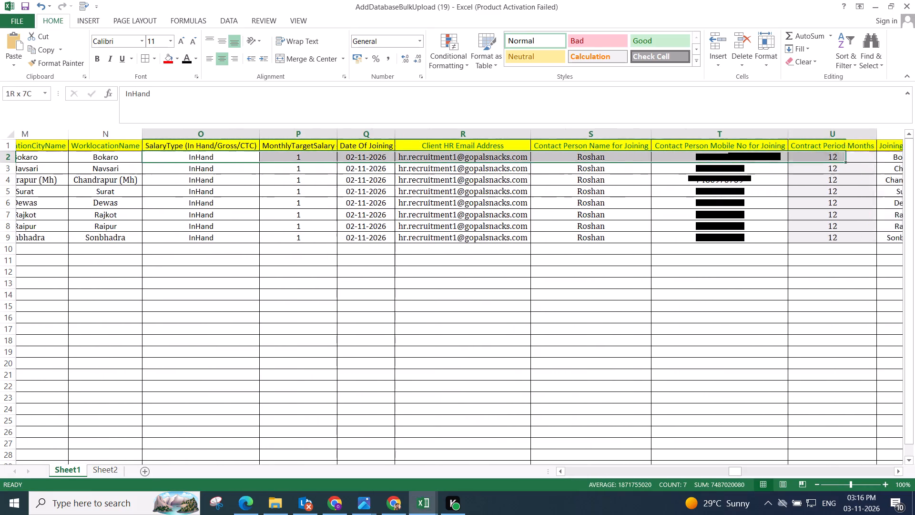
key("shift+Down")
key("shift+Down")
key("shift+Down")
key("shift+Down")
key("shift+Down")
key("shift+Right")
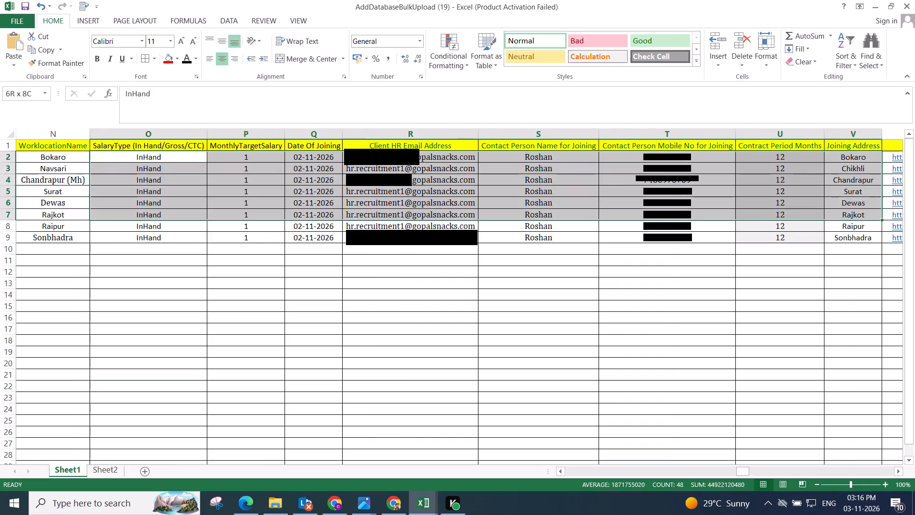
key("shift+Down")
key("shift+Down")
key("ctrl+c")
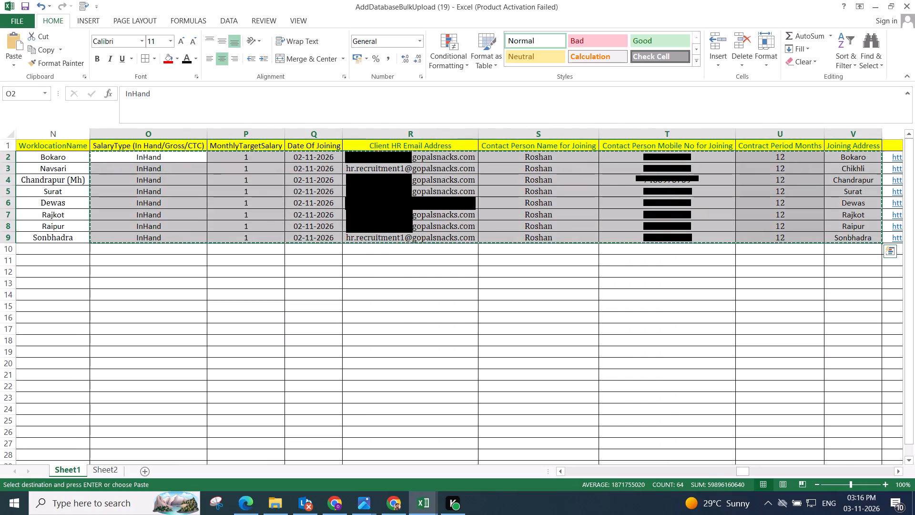
Switch back to the onboarding sheet and paste the copied associate data as values only, starting at Q3411.
key("alt+Tab")
key("Left")
key("Right")
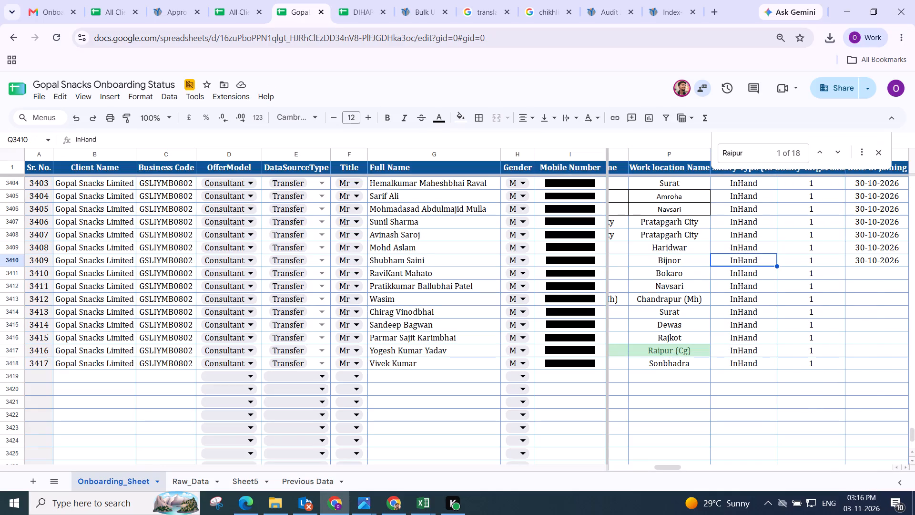
key("alt+Tab")
key("alt+Tab")
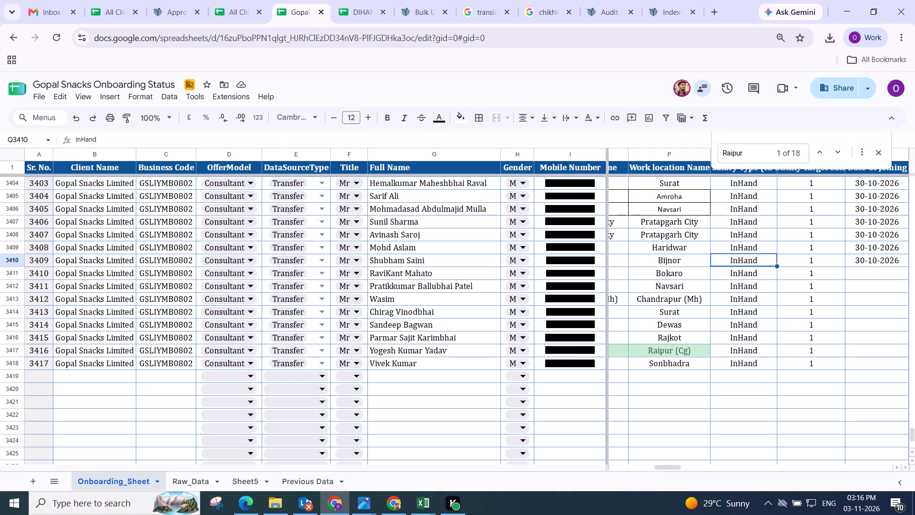
key("Left")
key("Right")
key("Down")
key("ctrl+v")
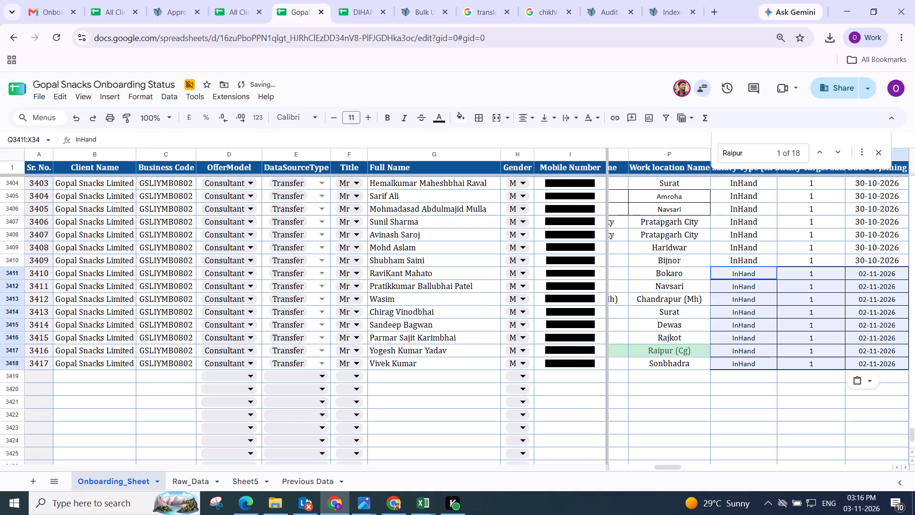
key("ctrl+z")
key("ctrl+shift+v")
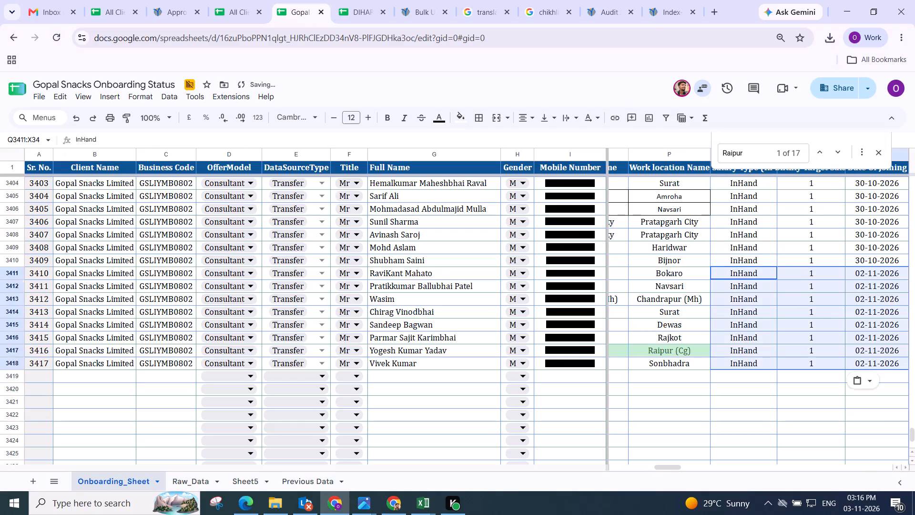
Enter the received date 03-11-2026 in Y3411 and copy it down through Y3418.
key("Right")
key("Right")
key("Right")
key("Right")
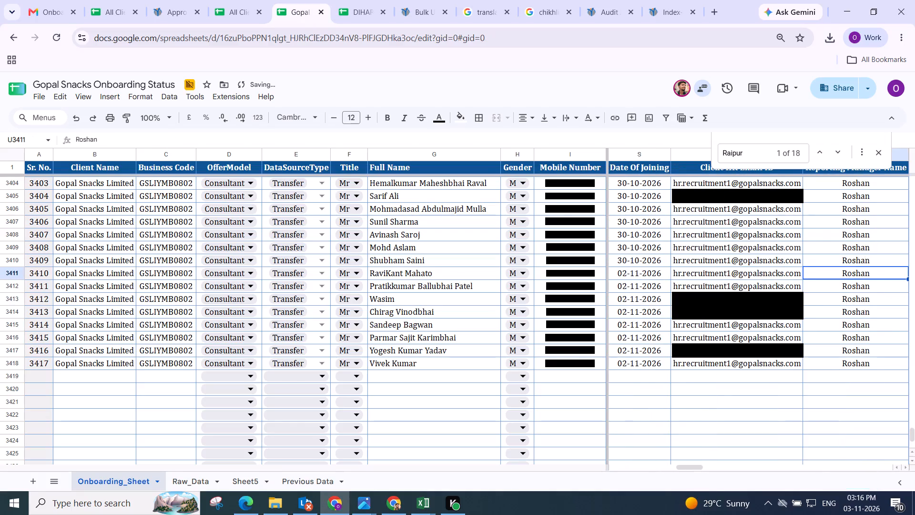
key("Right")
key("Right")
key("Right")
key("Right")
key("Right")
key("Left")
key("Left")
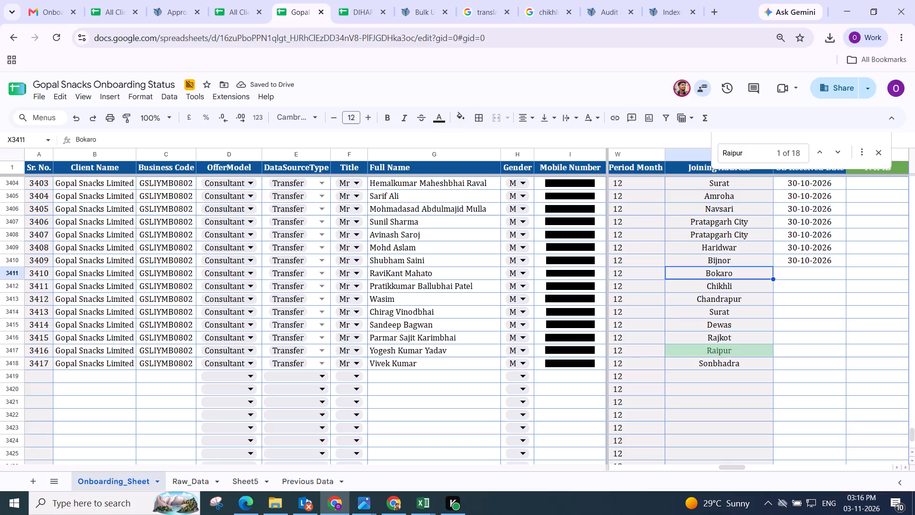
key("Right")
key("ctrl+semicolon")
key("Down")
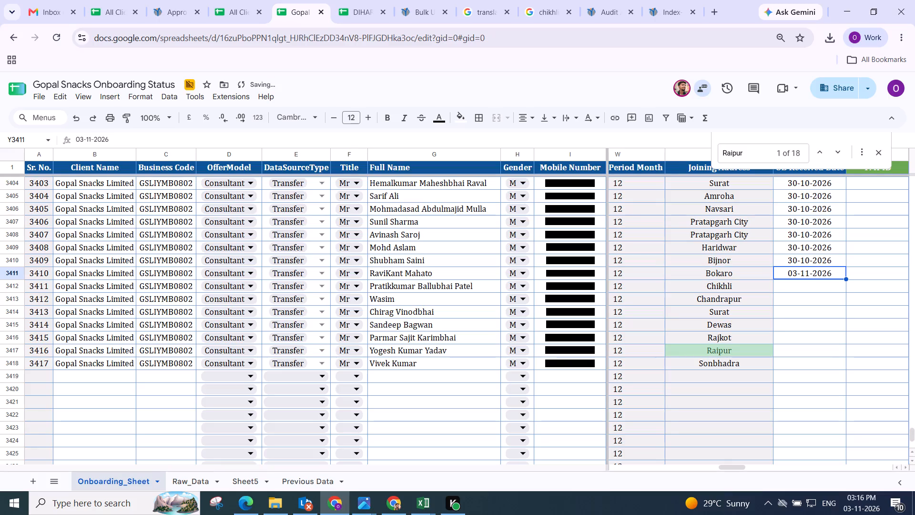
key("Up")
key("ctrl+c")
key("shift+Down")
key("shift+Down")
key("shift+Down")
key("shift+Down")
key("shift+Down")
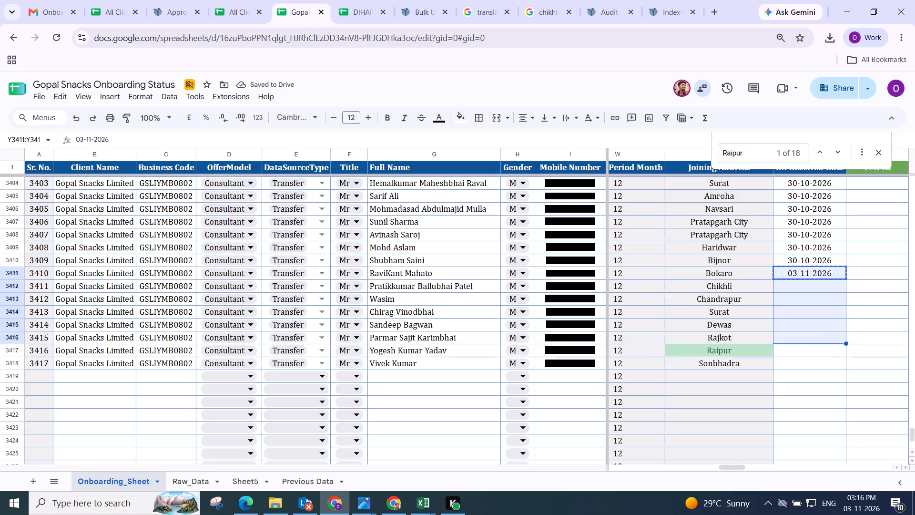
key("shift+Down")
key("shift+Down")
key("ctrl+v")
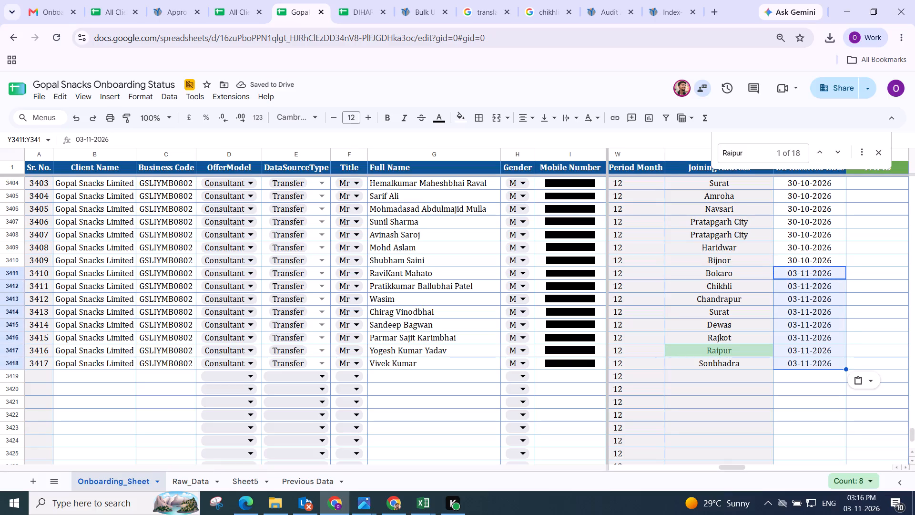
Examine the Date Of Joining entries in column S, comparing the new rows with the earlier associates' rows above.
key("Left")
key("Right")
key("Left")
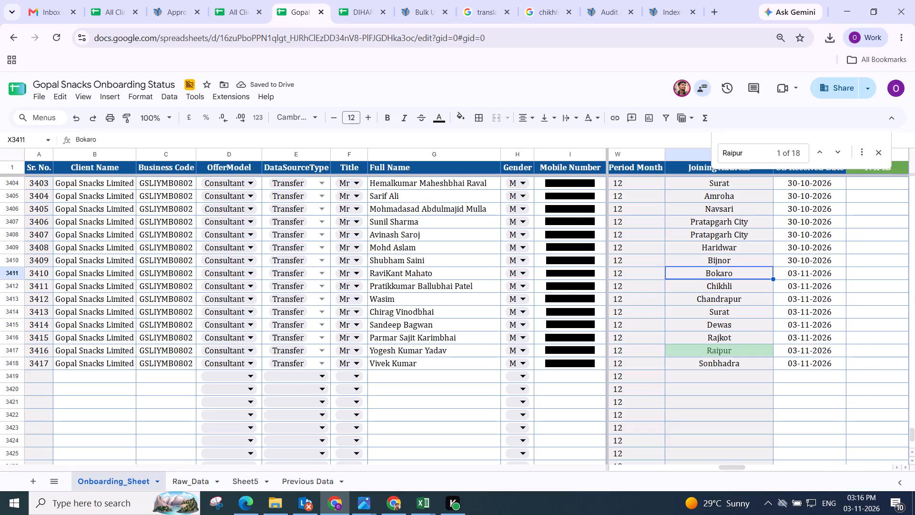
key("Right")
key("Left")
key("Left")
key("Left")
key("Left")
key("Left")
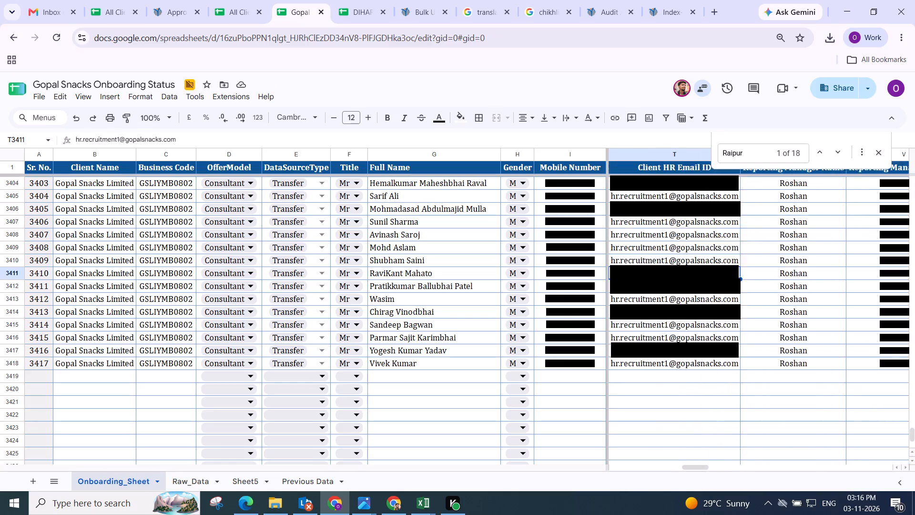
key("Left")
key("Left")
key("Right")
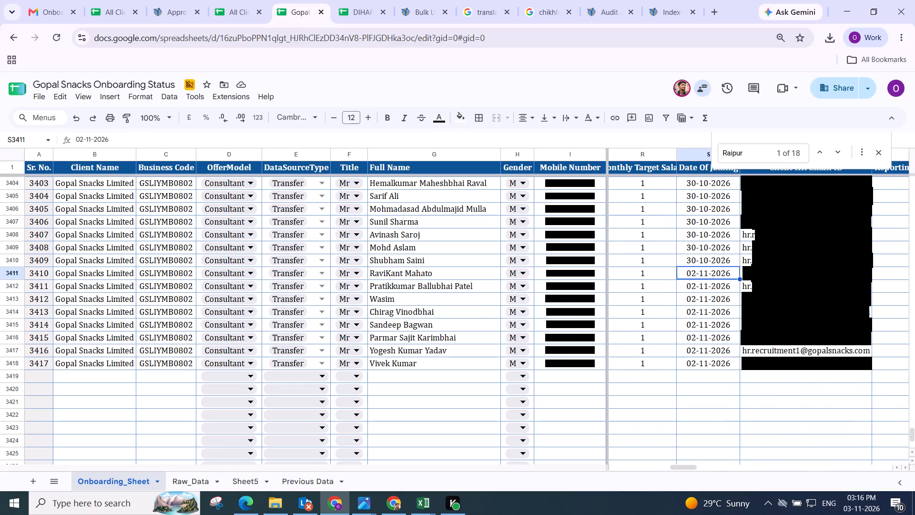
key("Up")
key("Up")
key("Up")
key("Up")
key("Up")
key("Up")
key("Up")
key("Up")
key("Up")
key("Up")
key("Up")
key("Up")
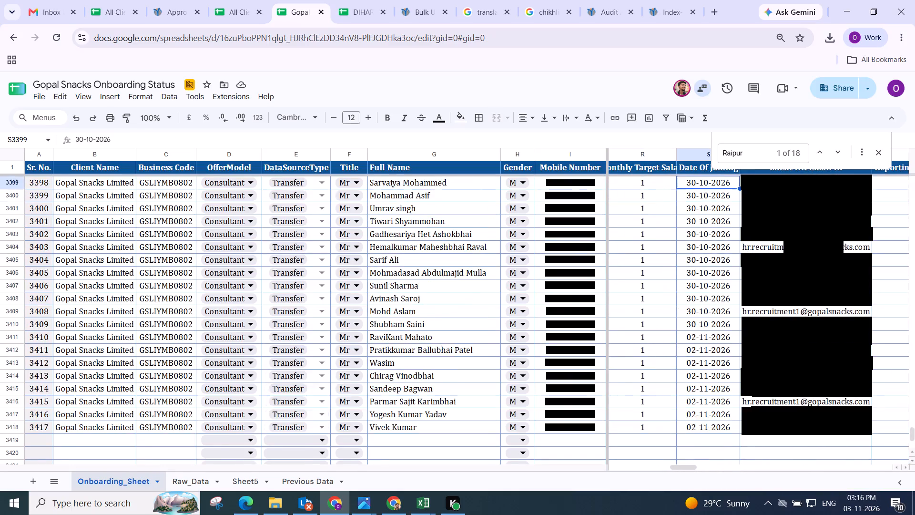
key("Down")
key("Up")
key("Up")
key("Up")
key("Up")
key("Up")
key("Up")
key("Up")
key("Up")
key("Up")
key("Up")
key("Up")
key("Up")
key("Up")
key("Up")
key("Up")
key("Up")
key("Up")
key("Up")
key("Up")
key("Up")
key("Up")
key("Up")
key("Up")
key("Up")
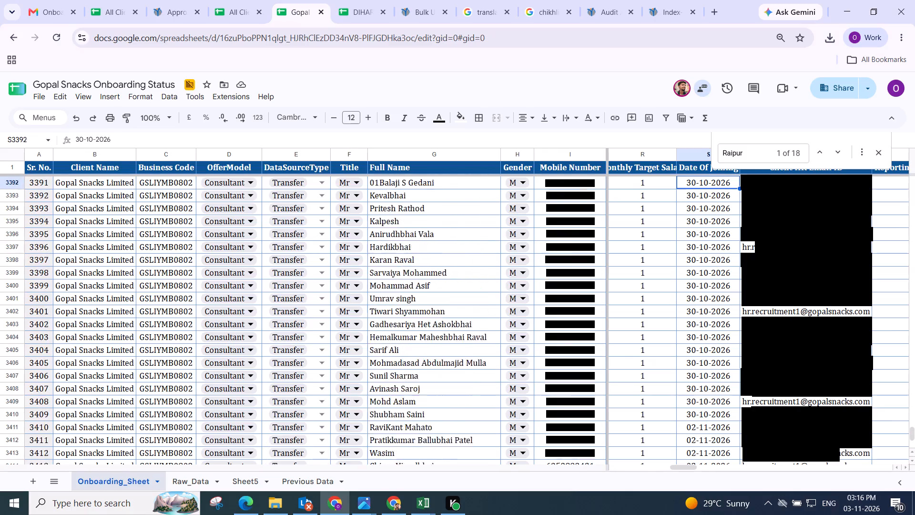
key("Down")
key("Down")
key("Down")
key("Down")
key("Down")
key("Down")
key("Down")
key("Down")
key("Down")
key("Down")
key("Down")
key("Down")
key("Down")
key("Down")
key("Down")
key("Down")
key("Down")
key("Down")
key("Down")
key("Down")
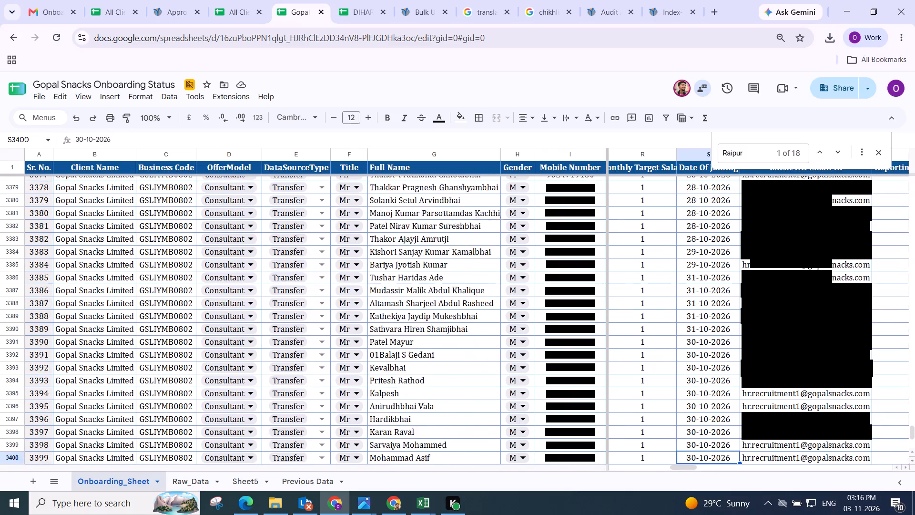
key("Down")
key("Down")
key("Down")
key("Down")
key("Down")
key("Down")
key("Down")
key("Down")
key("Down")
key("Down")
key("Down")
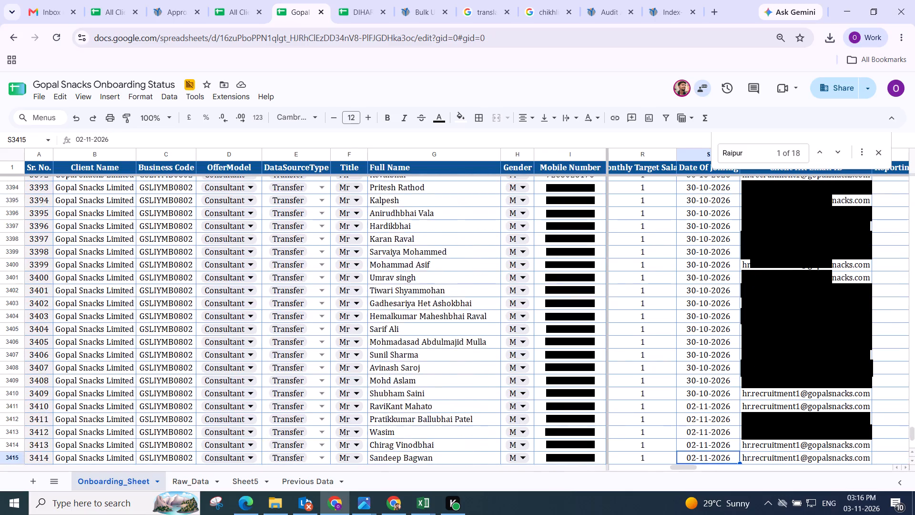
Check the Date Of Joining column down through the last new associate in row 3418 and save the onboarding sheet.
key("Down")
key("Down")
key("Down")
key("Down")
key("Down")
key("Down")
key("Down")
key("Down")
key("Down")
key("Down")
key("Up")
key("Up")
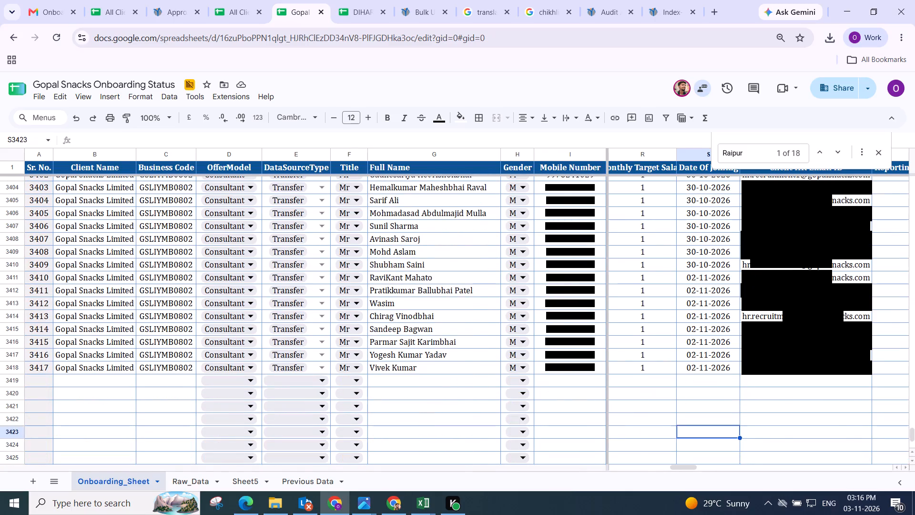
key("Up")
key("Up")
key("ctrl+s")
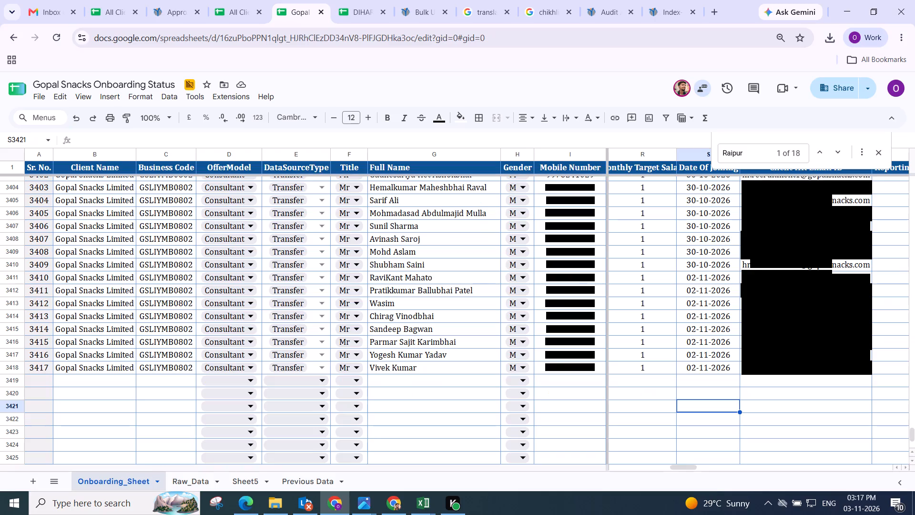
key("ctrl+s")
Switch from the onboarding sheet to the browser window with the "Re: [EXTERNAL]" email thread.
key("alt+Tab")
key("alt+Tab")
key("alt+Left")
key("alt+Left")
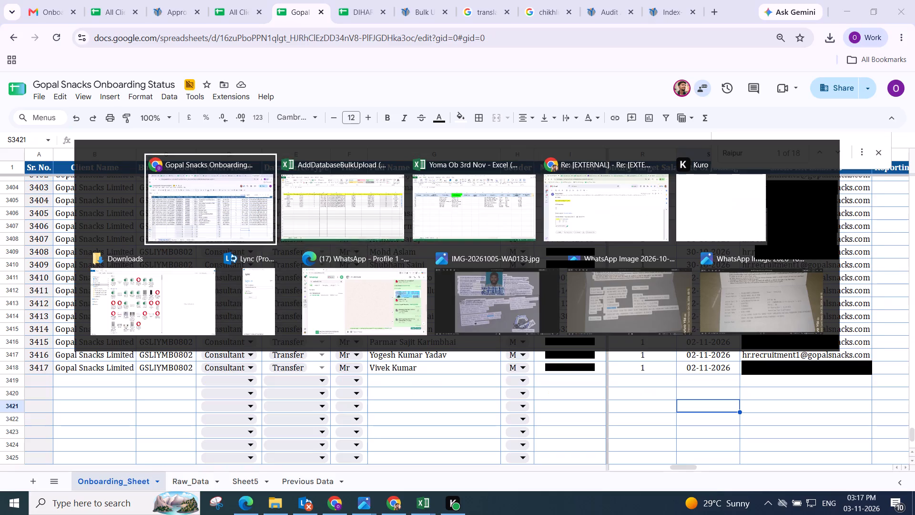
key("alt+Right")
key("alt+Right")
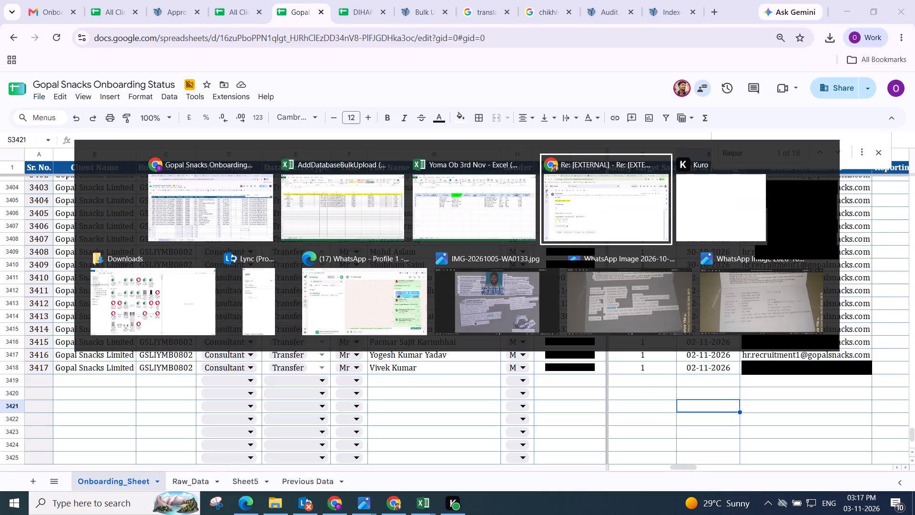
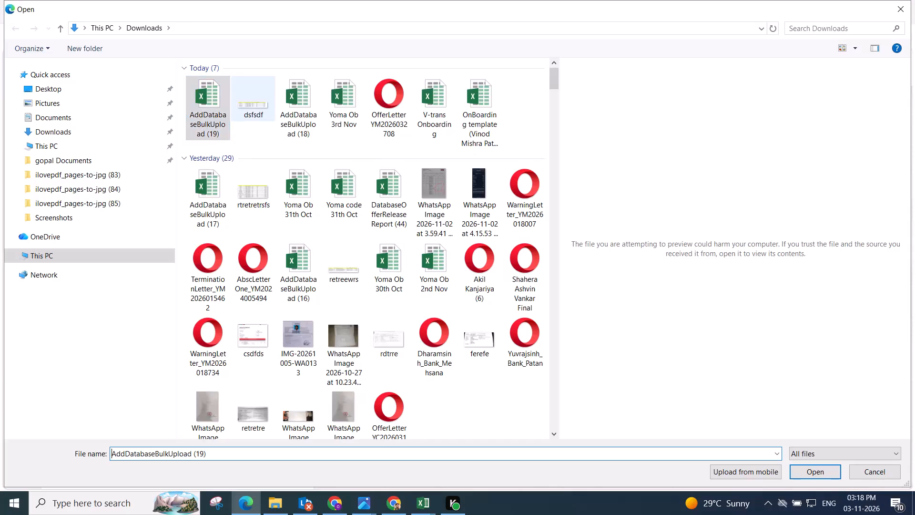
Select the dsfsdf image in the Downloads folder as the file to upload.
left_click(254, 104, "alt")
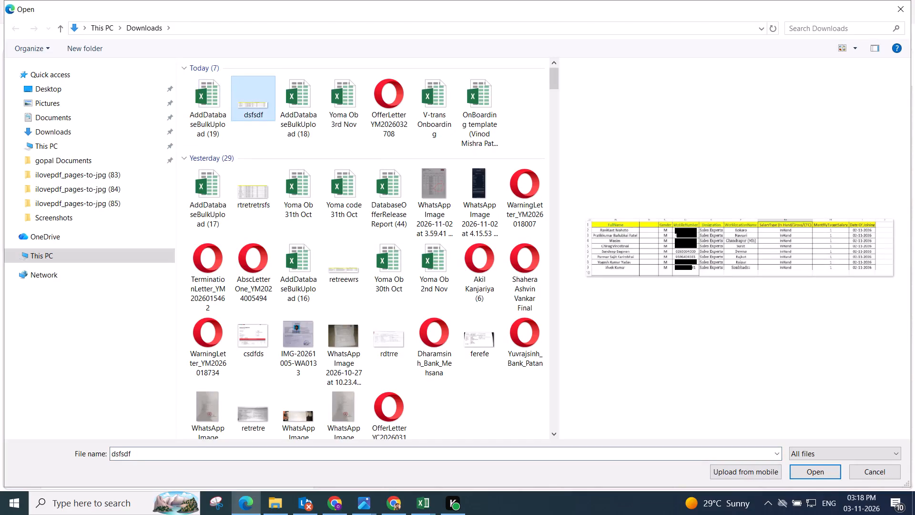